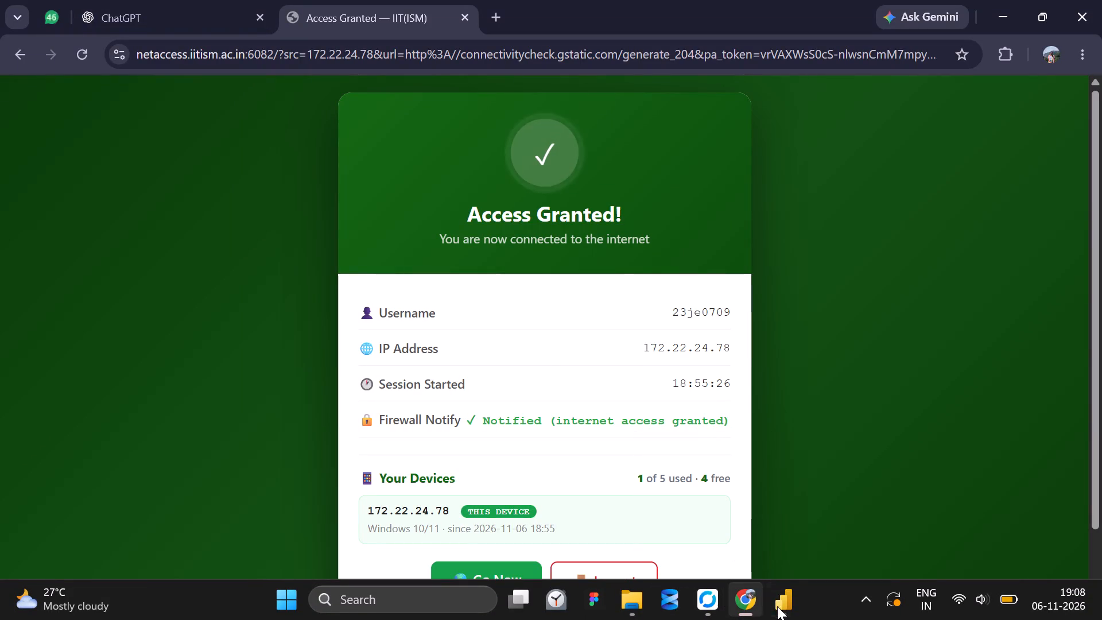
Switch to the bank loan analysis dashboard in Power BI Desktop.
click(784, 606)
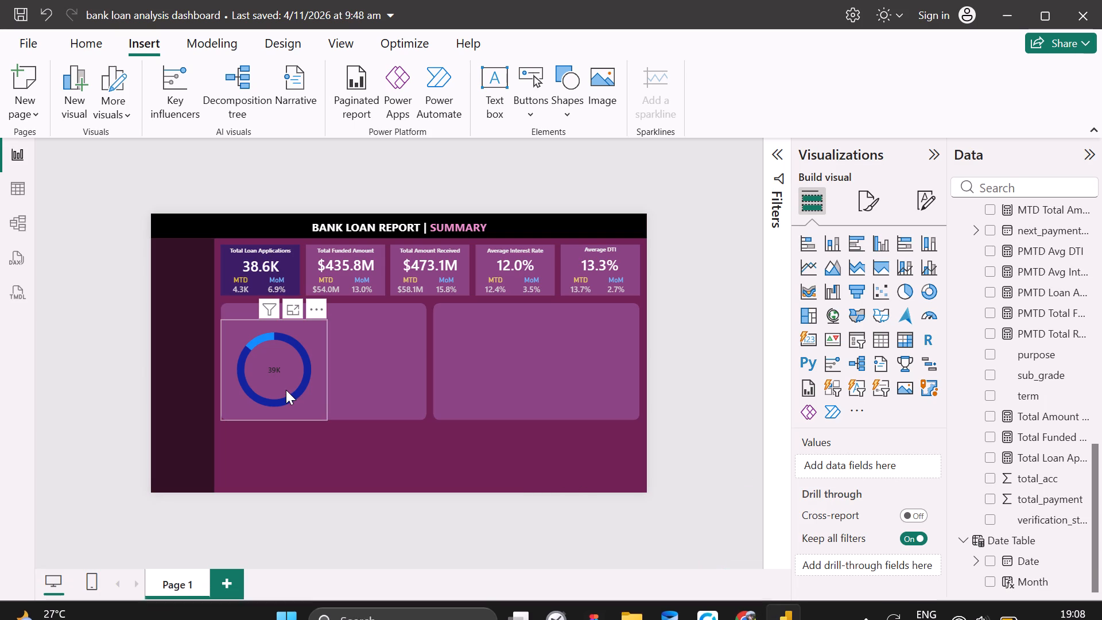
Thicken the donut chart's ring by setting the slices' inner radius to 58%.
click(286, 390)
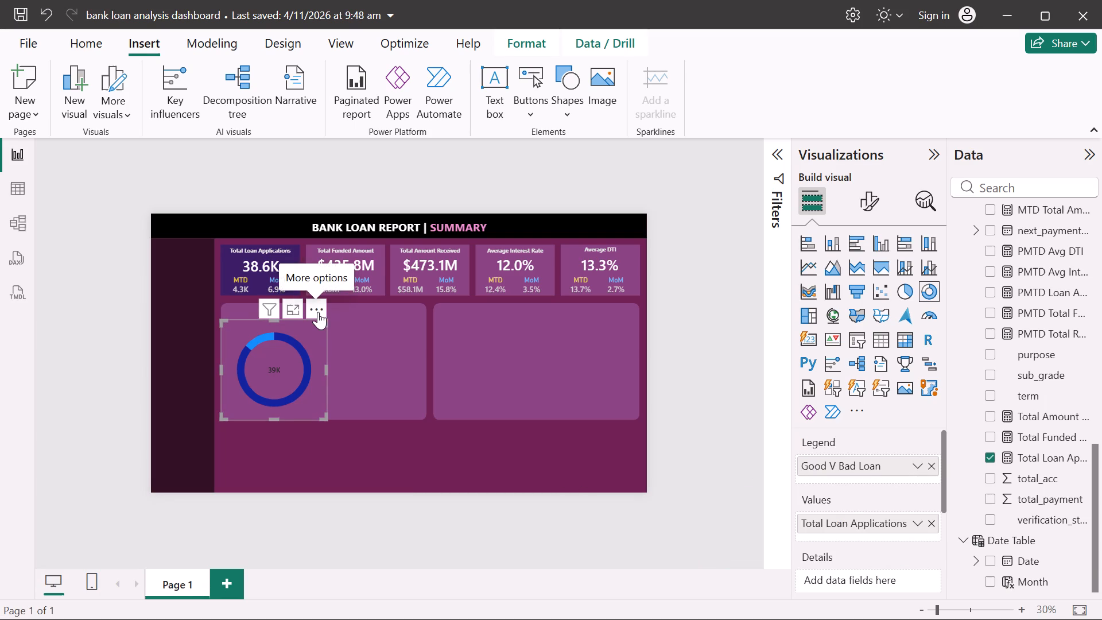
click(318, 312)
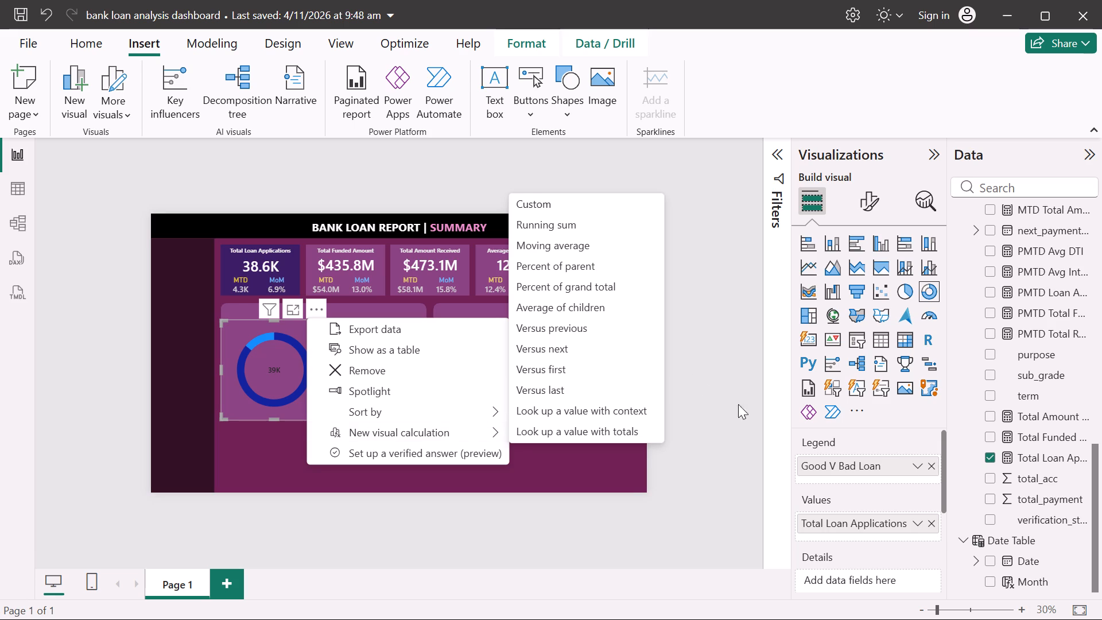
scroll(869, 441, down, 2)
click(870, 198)
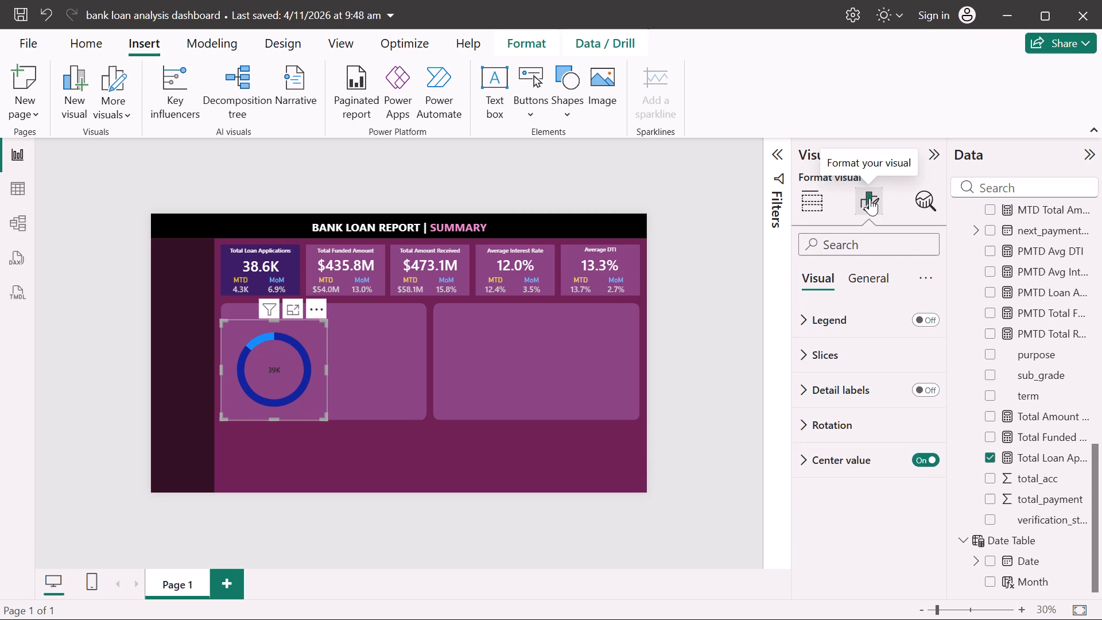
click(821, 321)
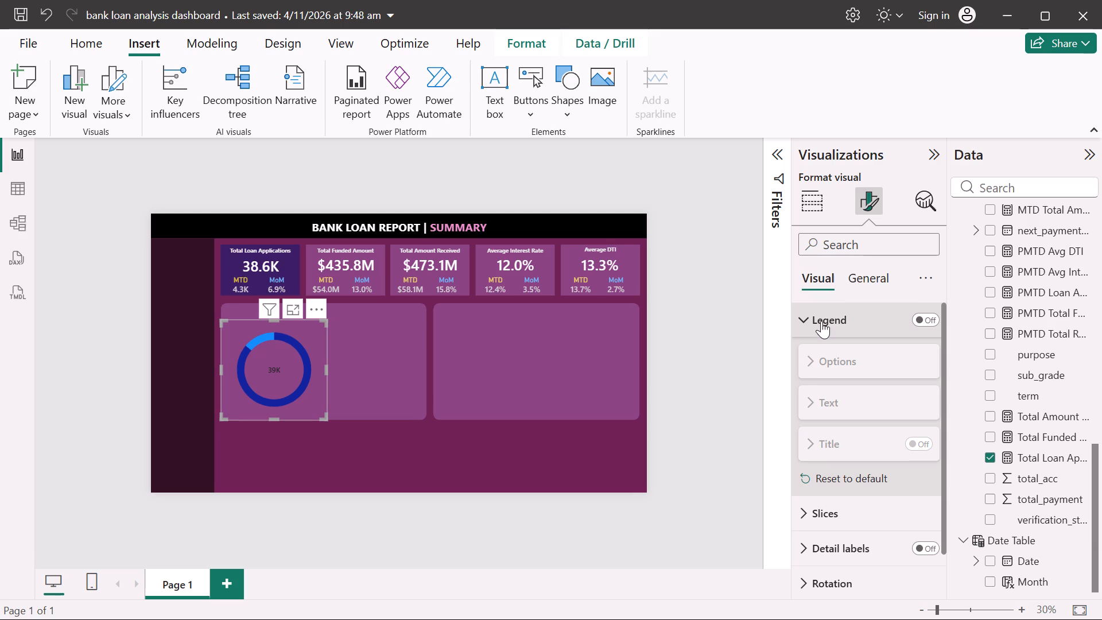
scroll(816, 456, down, 1)
click(816, 456)
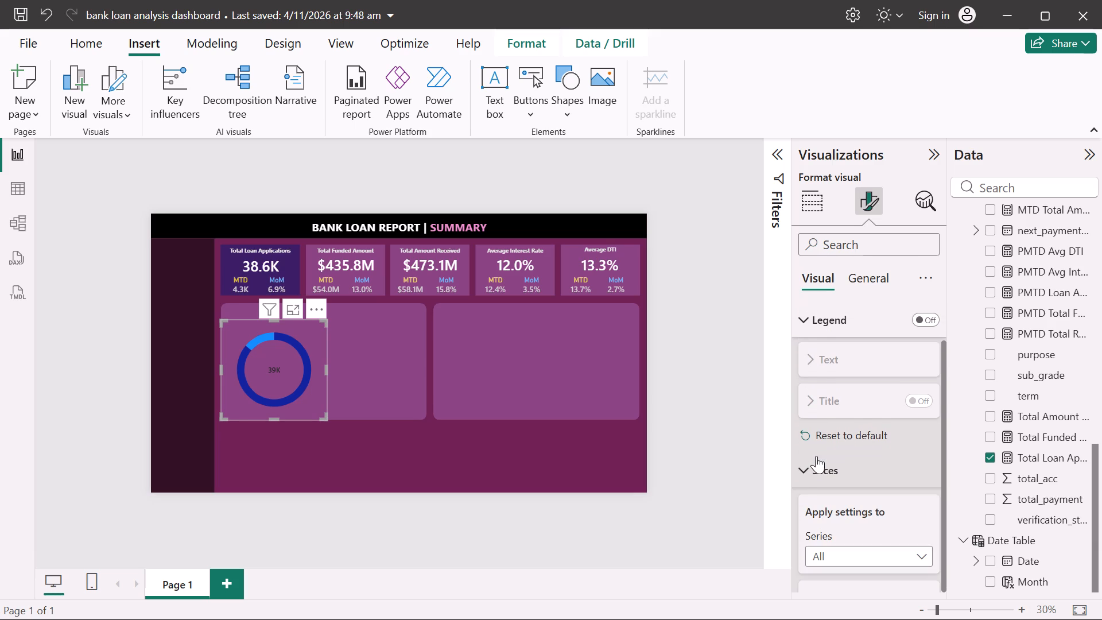
scroll(811, 499, down, 4)
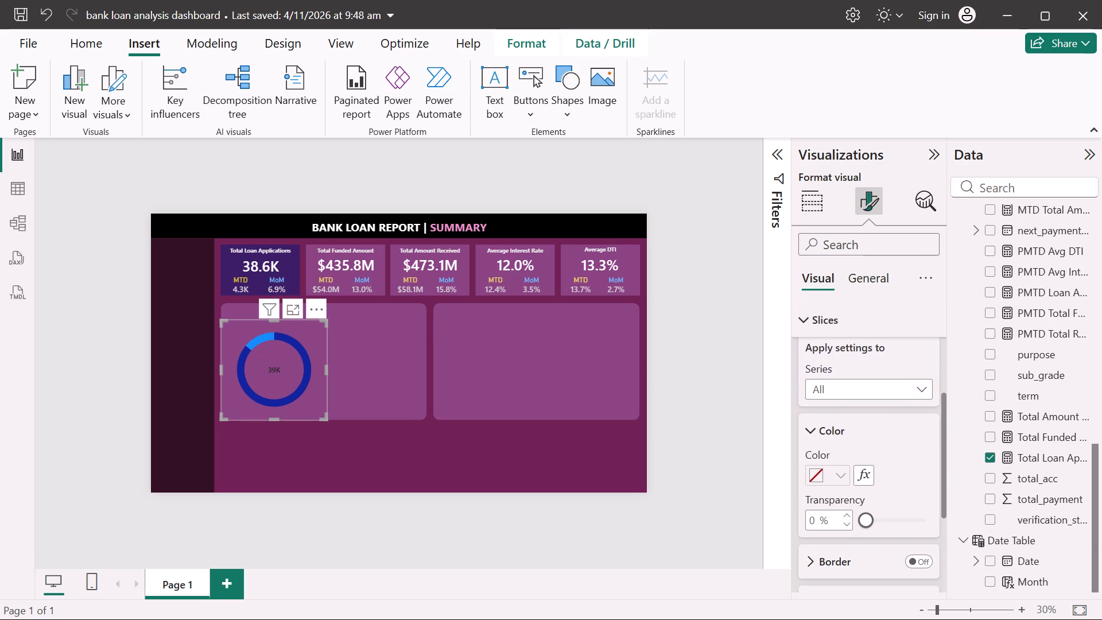
scroll(811, 499, down, 3)
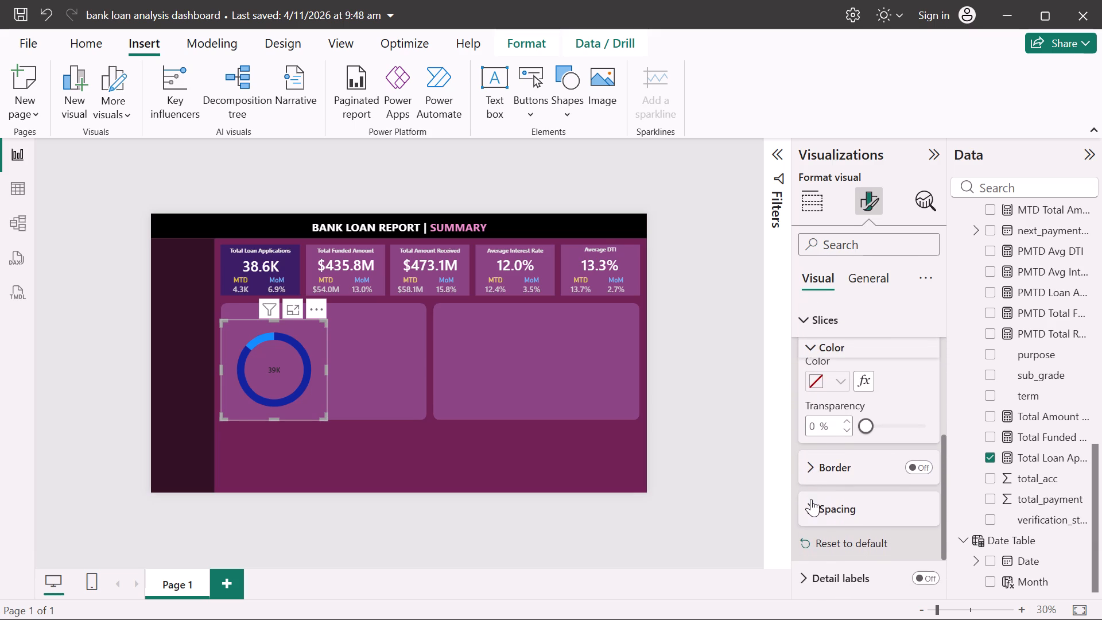
click(811, 499)
scroll(811, 499, down, 2)
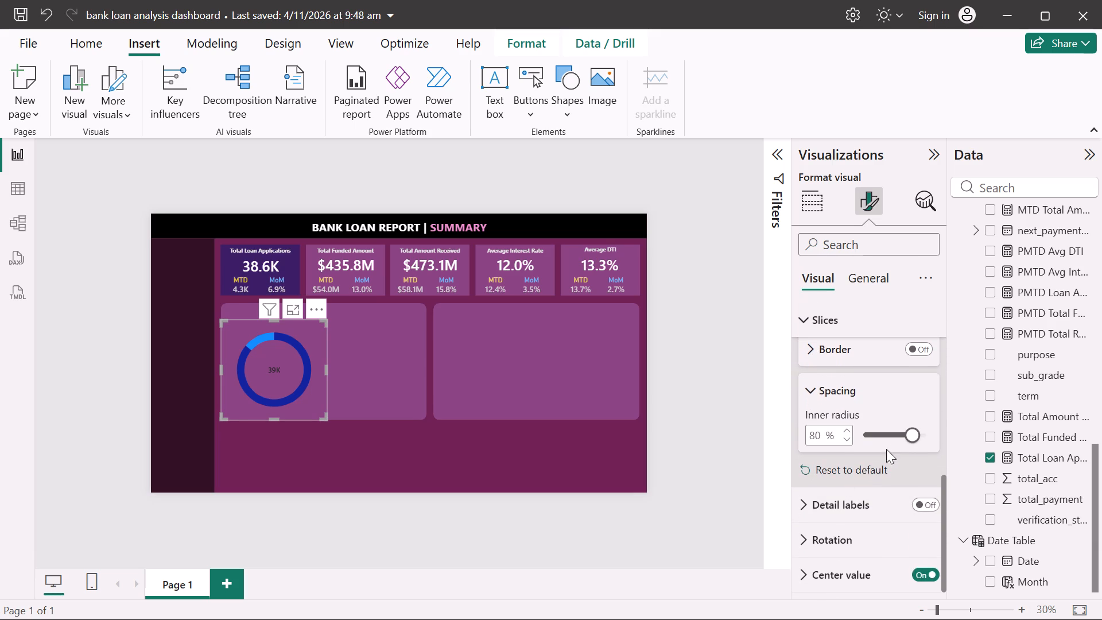
drag(915, 433, 942, 434)
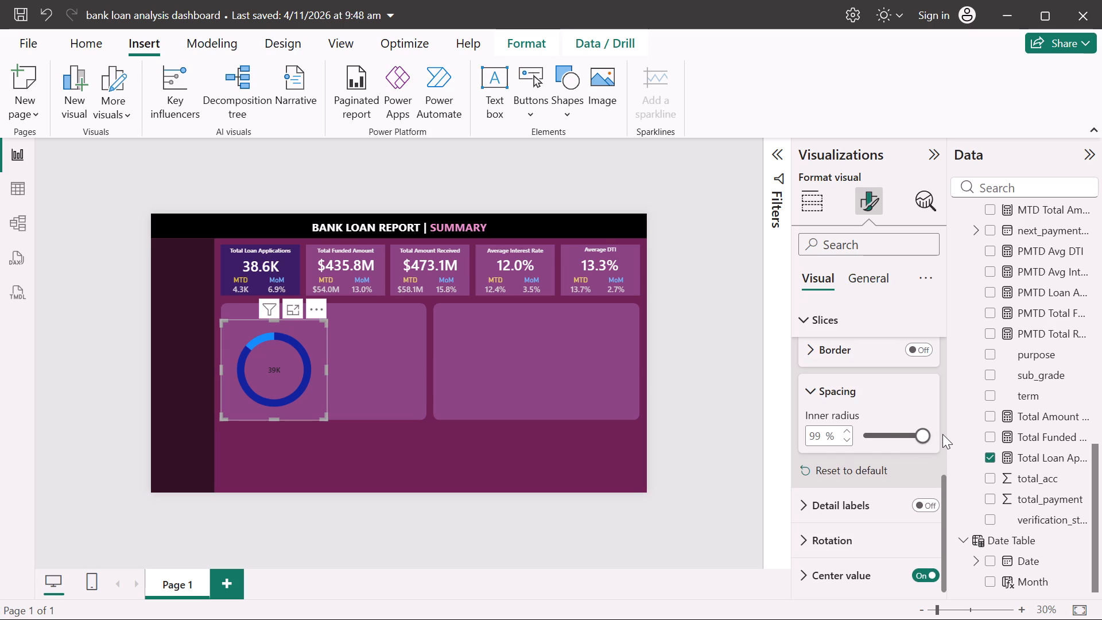
drag(923, 435, 882, 436)
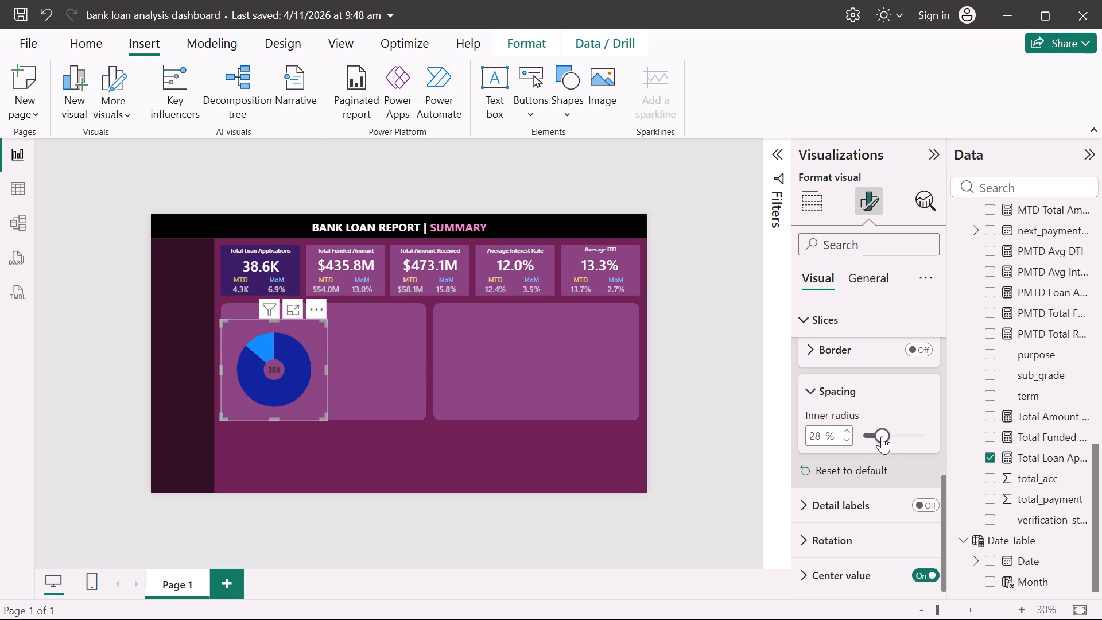
drag(882, 436, 899, 436)
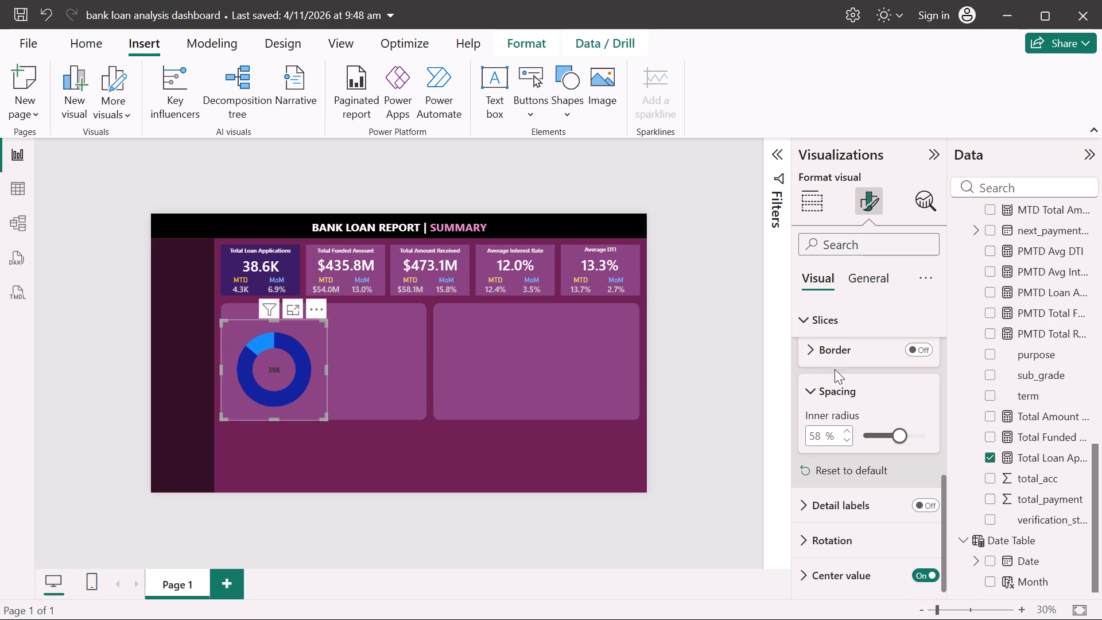
Examine the donut chart's slice color settings and the series they can be applied to.
scroll(825, 352, up, 1)
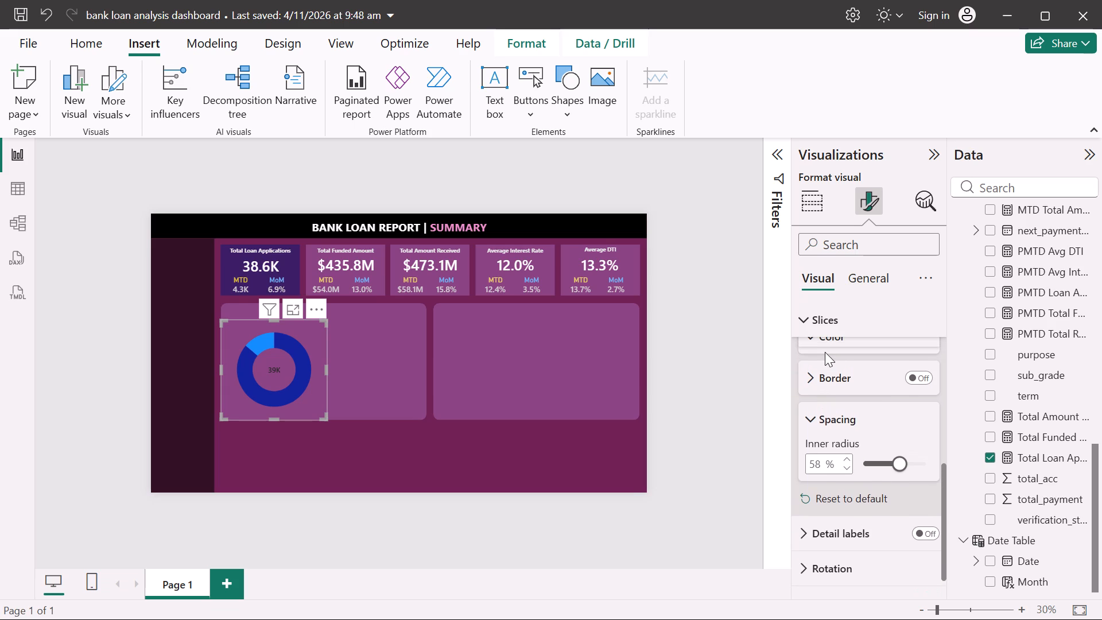
scroll(825, 352, up, 4)
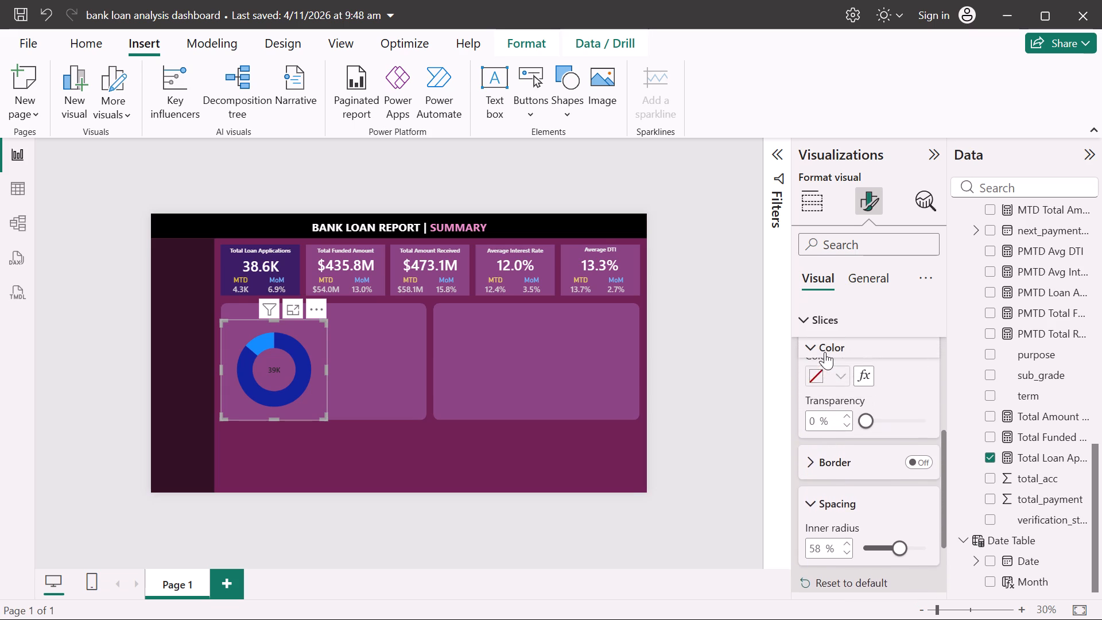
scroll(825, 352, up, 2)
scroll(825, 352, down, 2)
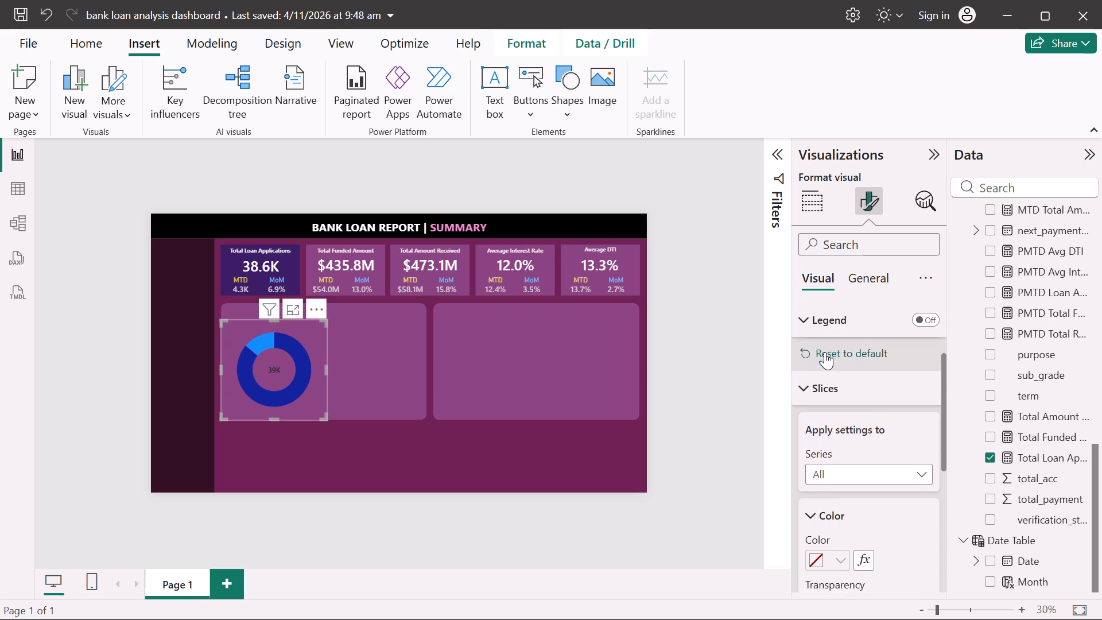
scroll(825, 352, down, 2)
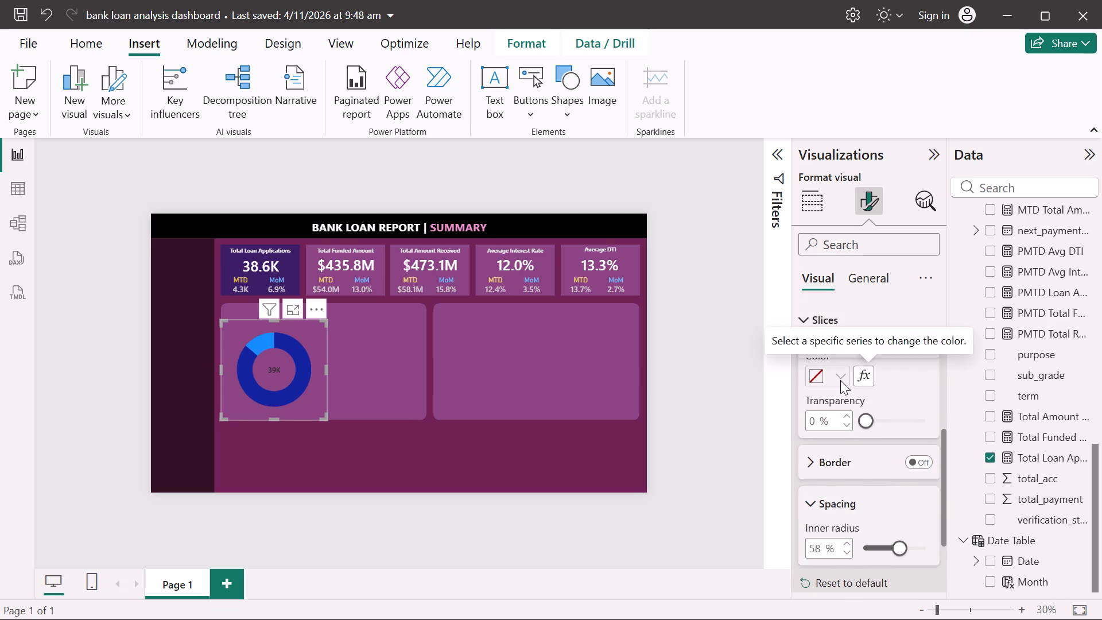
click(840, 380)
scroll(839, 374, up, 1)
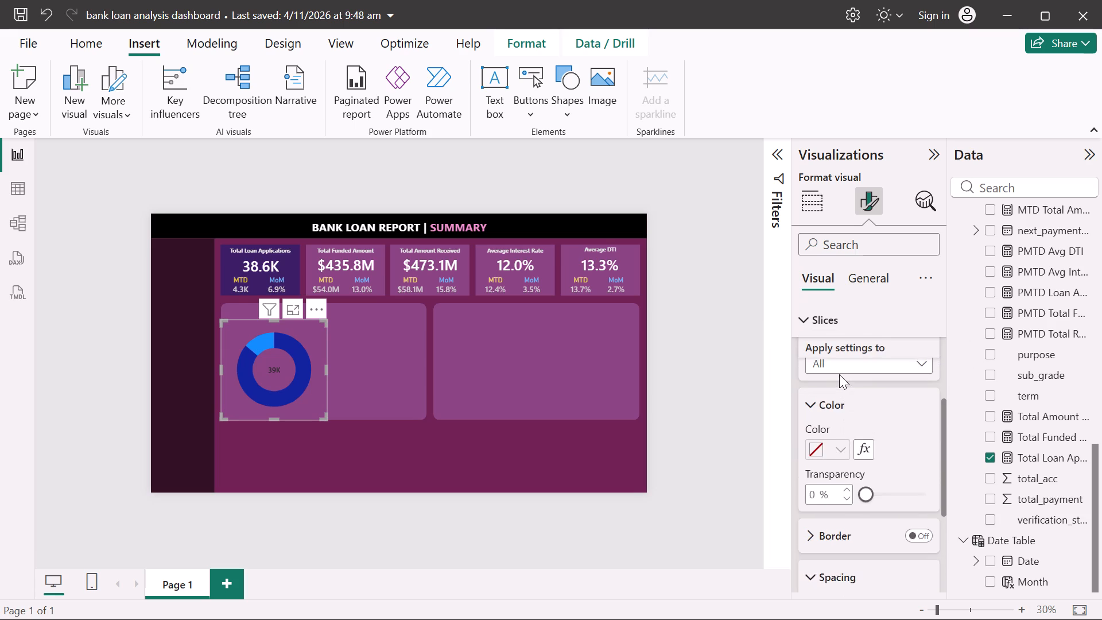
scroll(839, 374, up, 1)
click(882, 406)
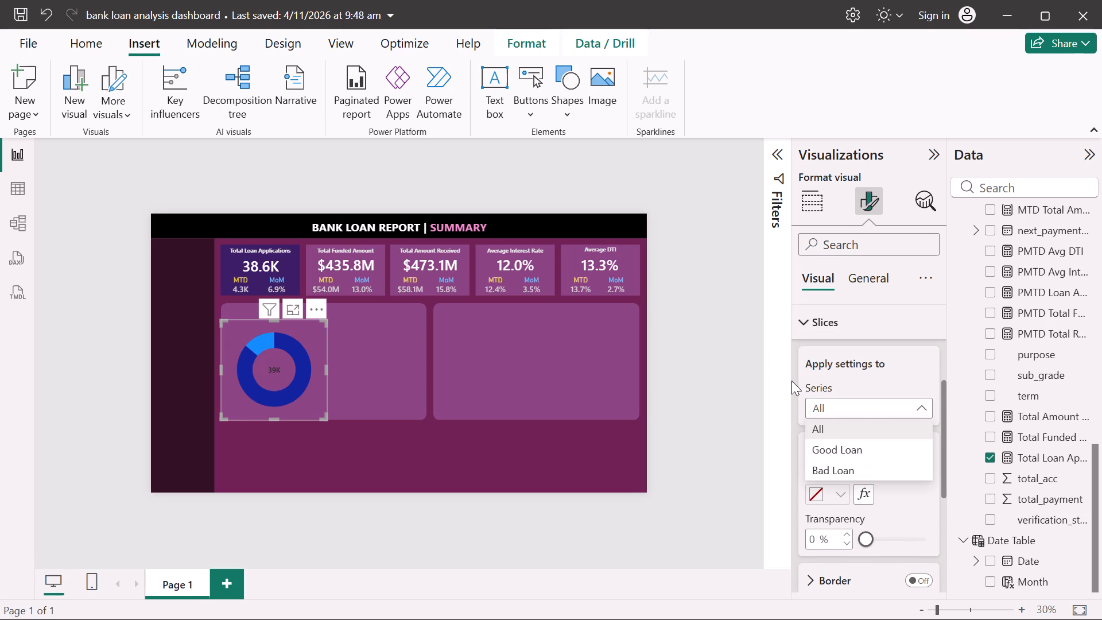
click(746, 347)
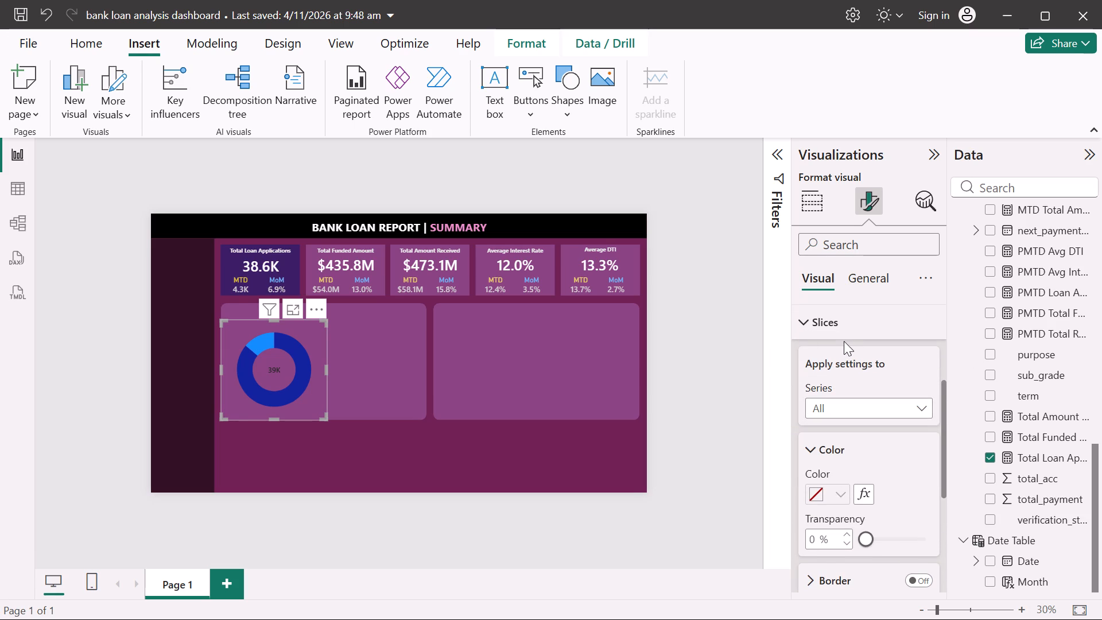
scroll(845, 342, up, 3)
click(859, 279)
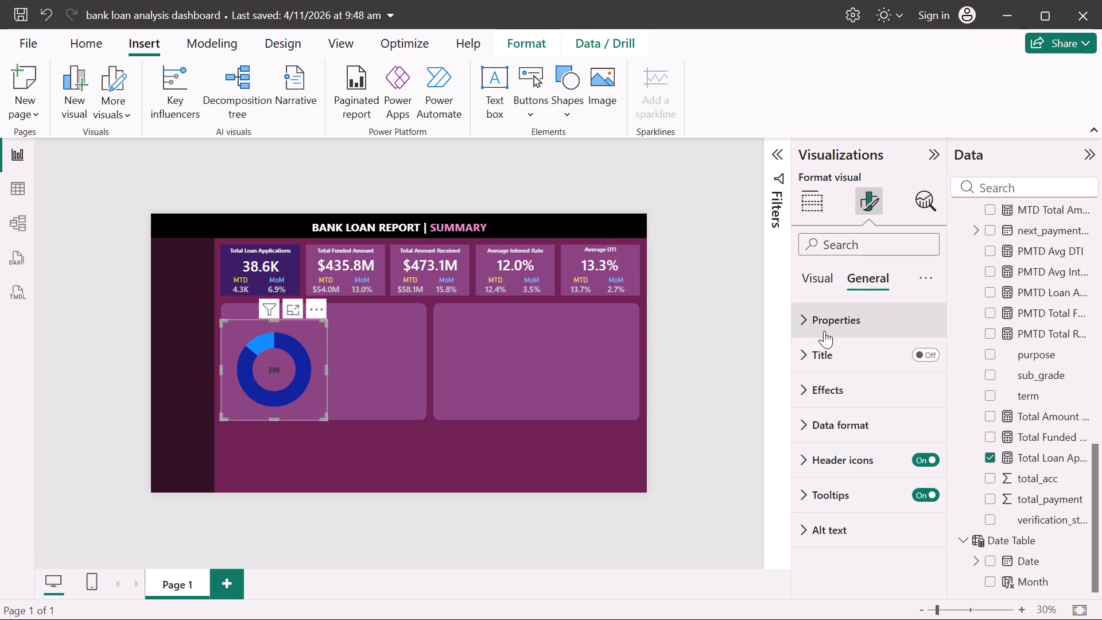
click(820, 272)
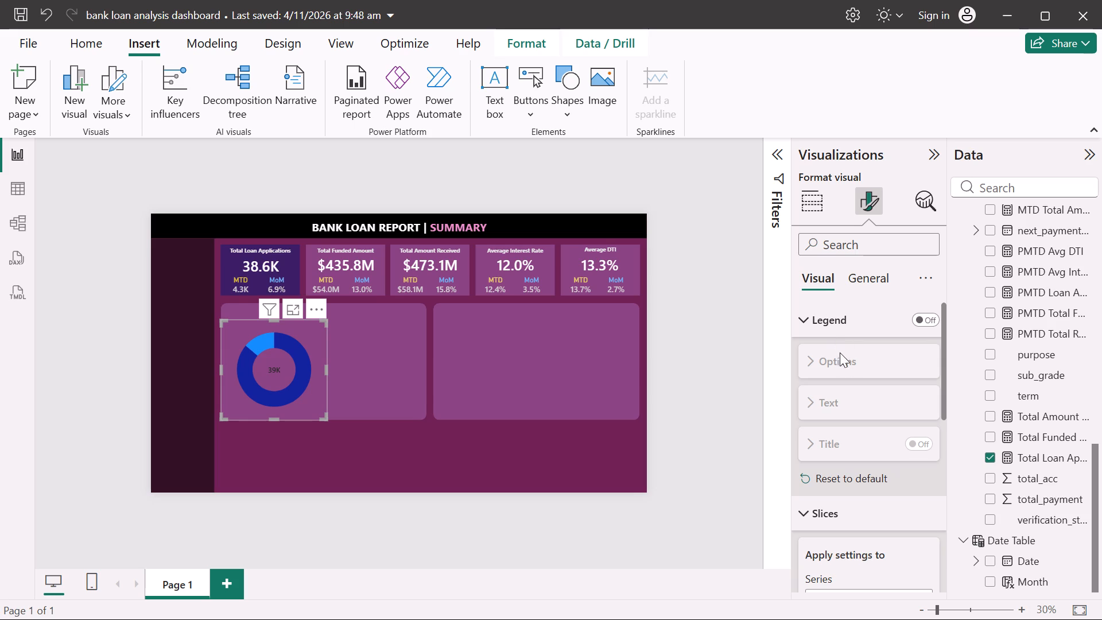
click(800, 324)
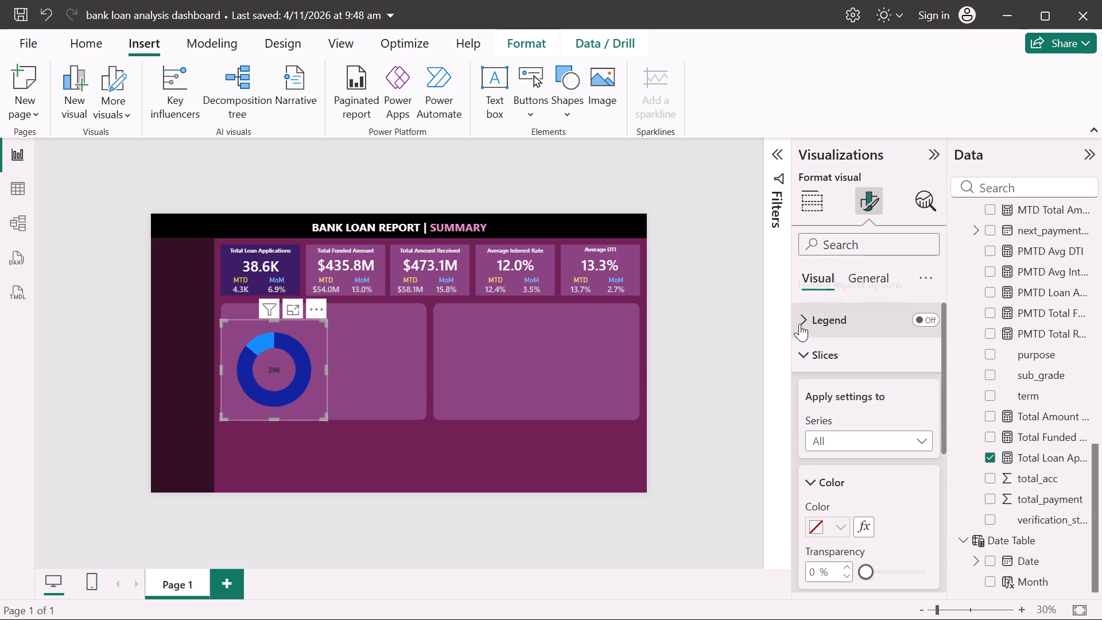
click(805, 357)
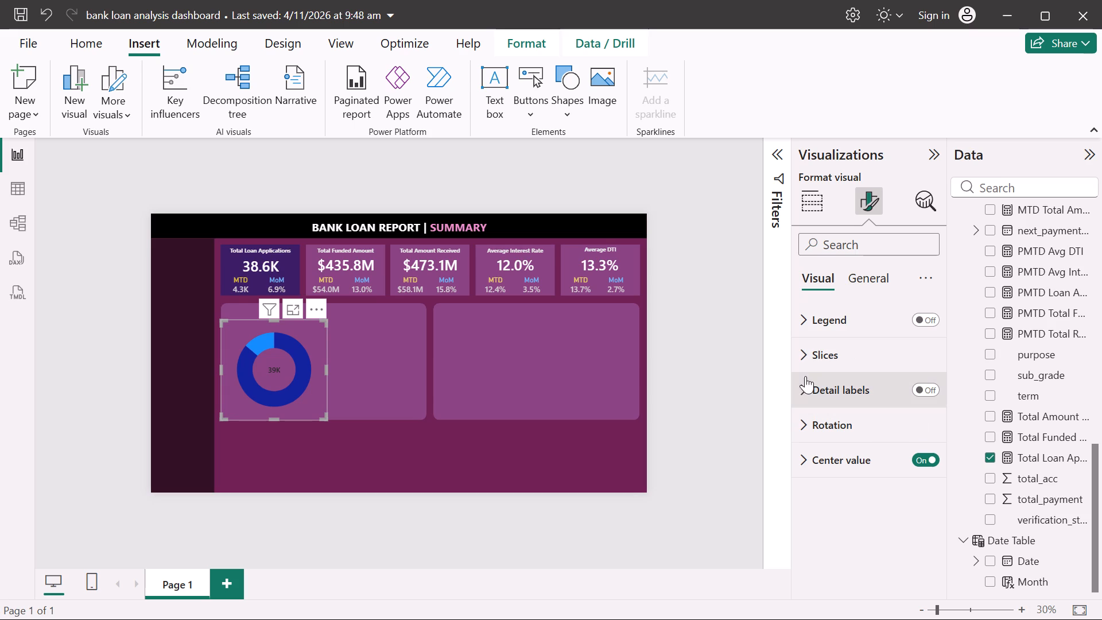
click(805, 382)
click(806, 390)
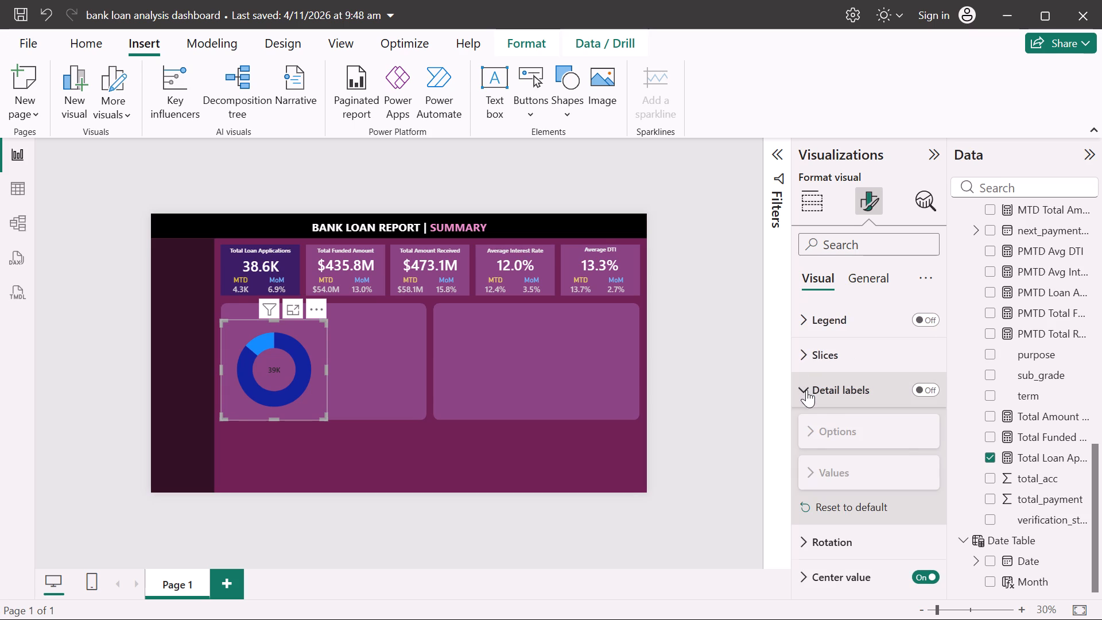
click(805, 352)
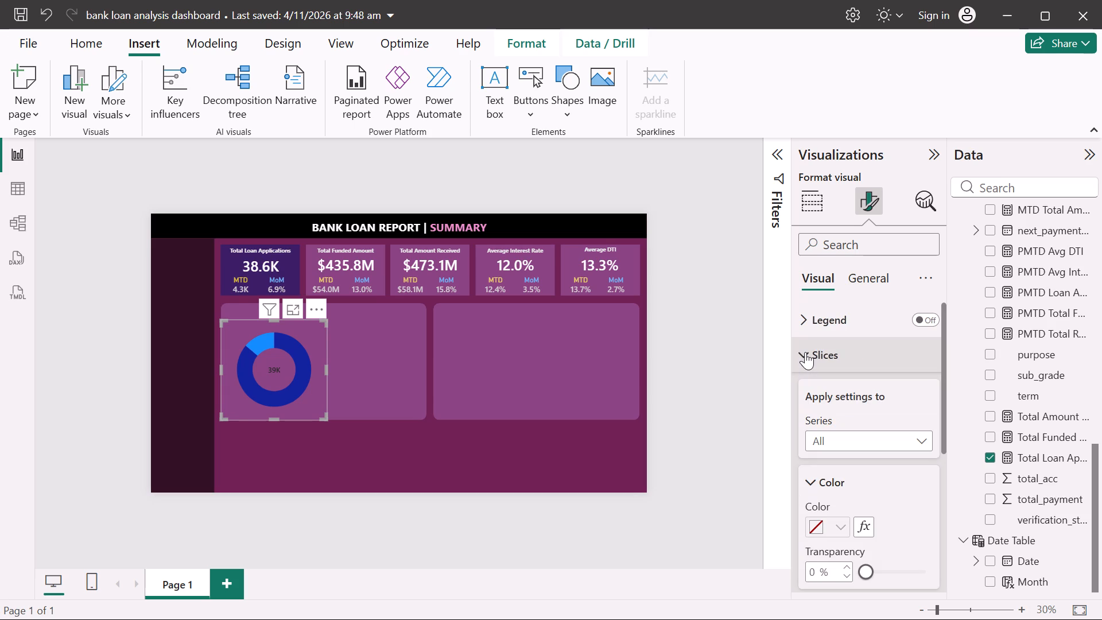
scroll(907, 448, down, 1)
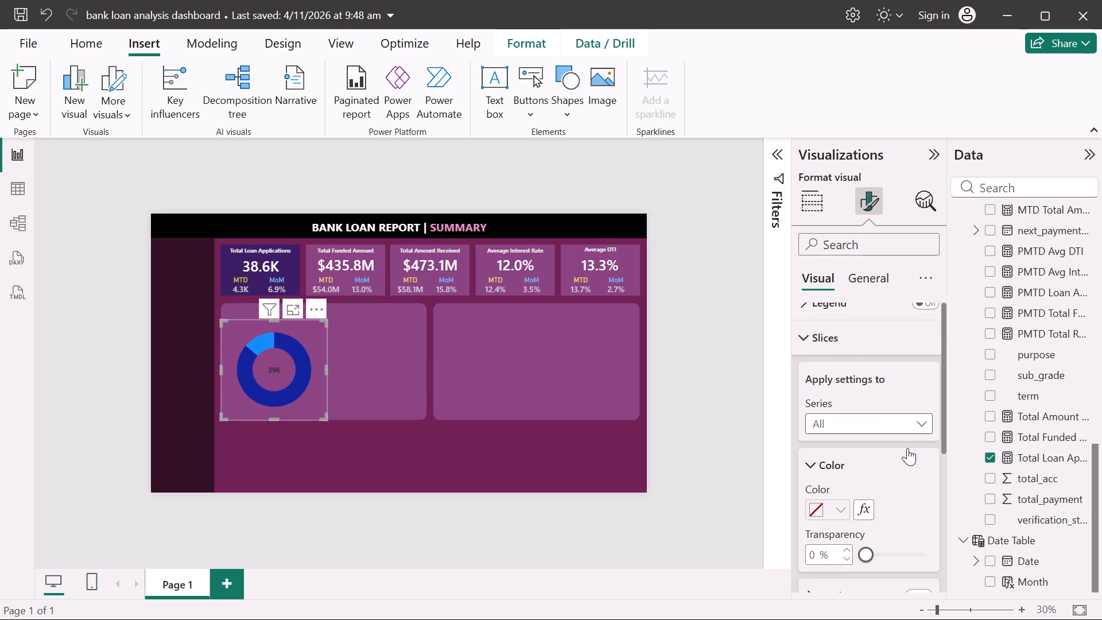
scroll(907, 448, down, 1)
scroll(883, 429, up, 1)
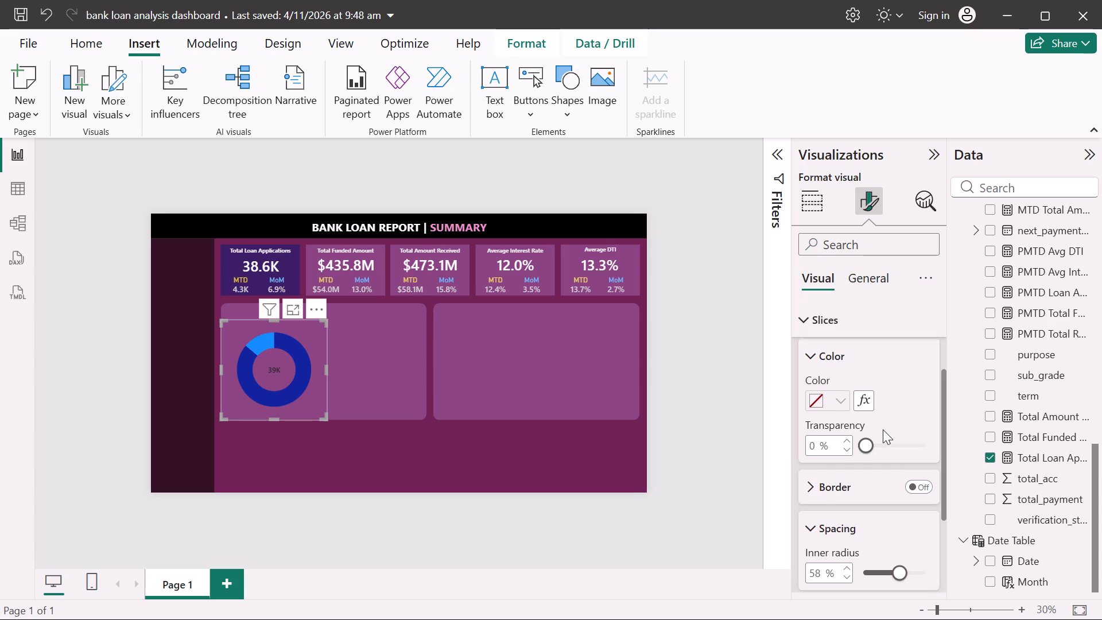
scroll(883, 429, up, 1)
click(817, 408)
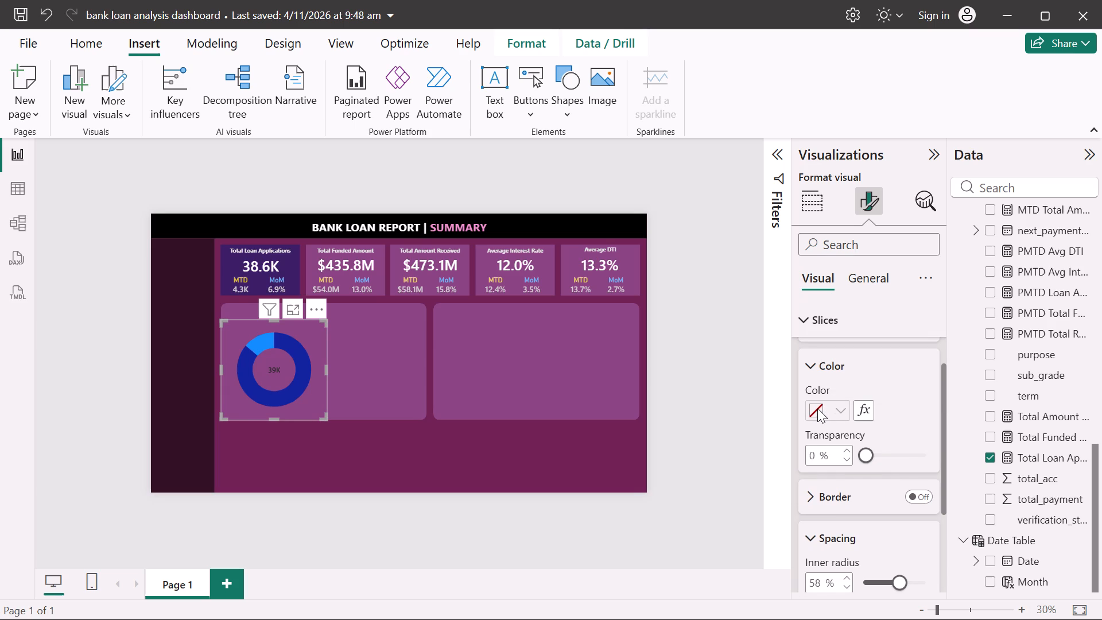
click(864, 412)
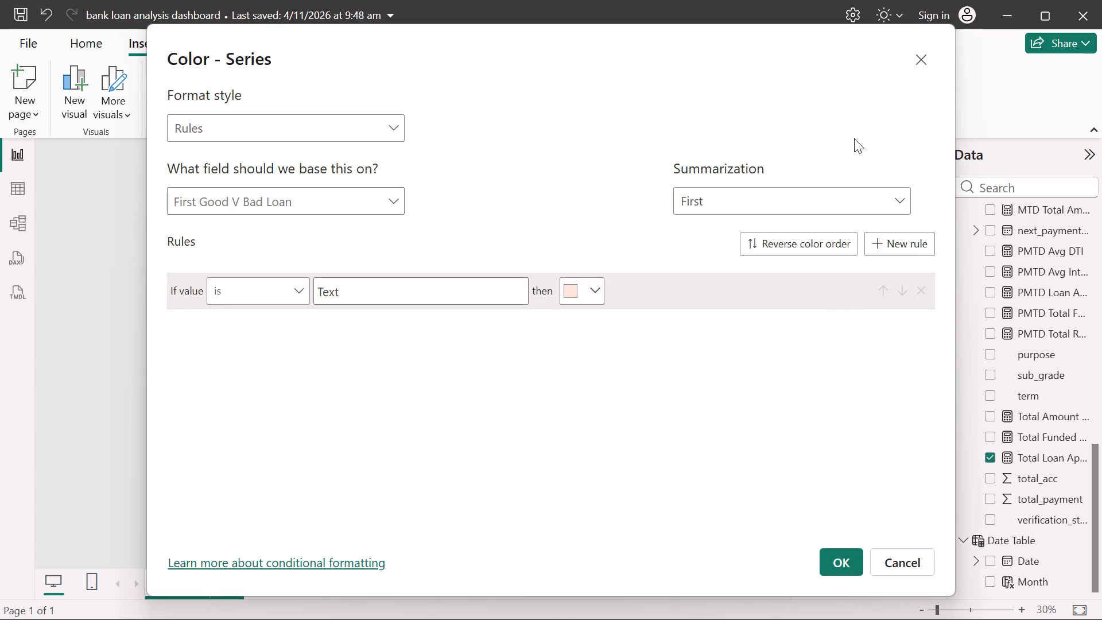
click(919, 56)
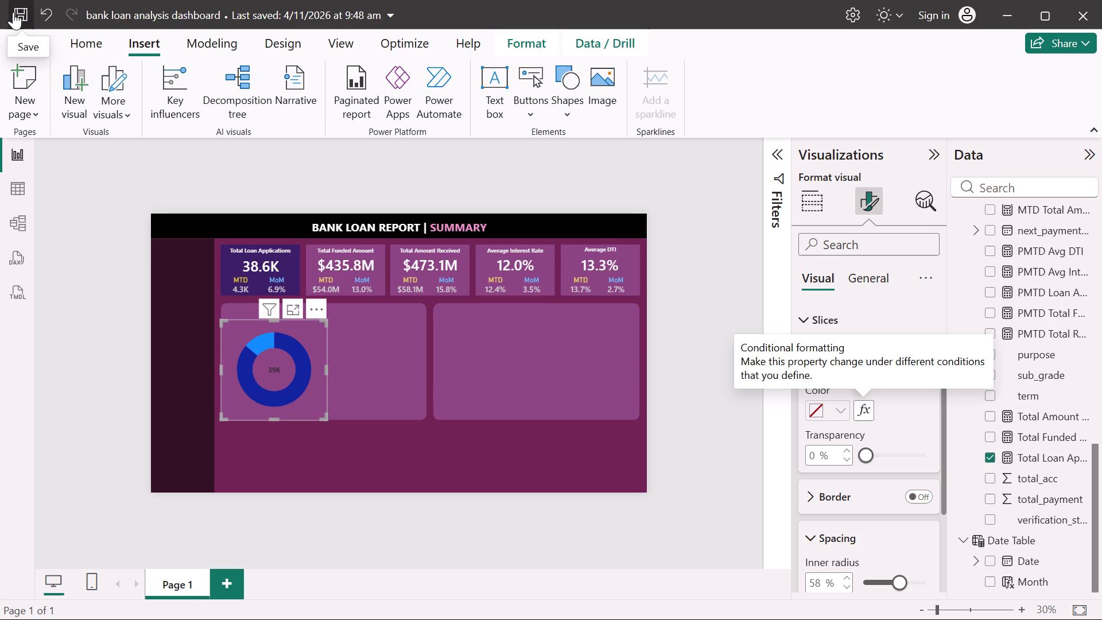
Save the bank loan analysis dashboard file.
click(13, 12)
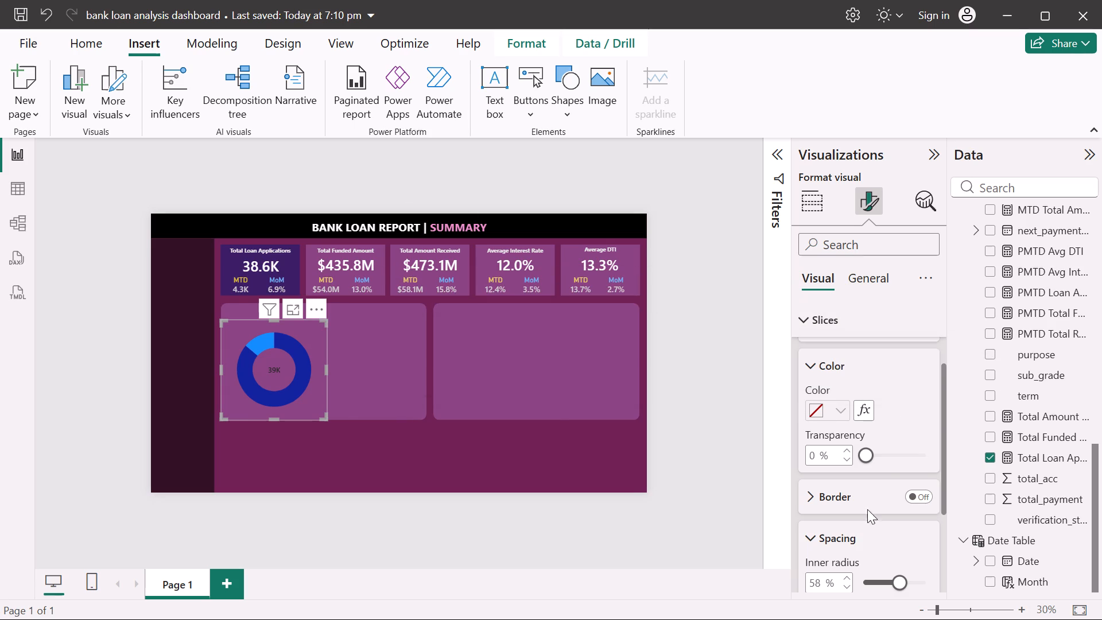
Turn off the center value of the donut chart.
scroll(851, 538, down, 4)
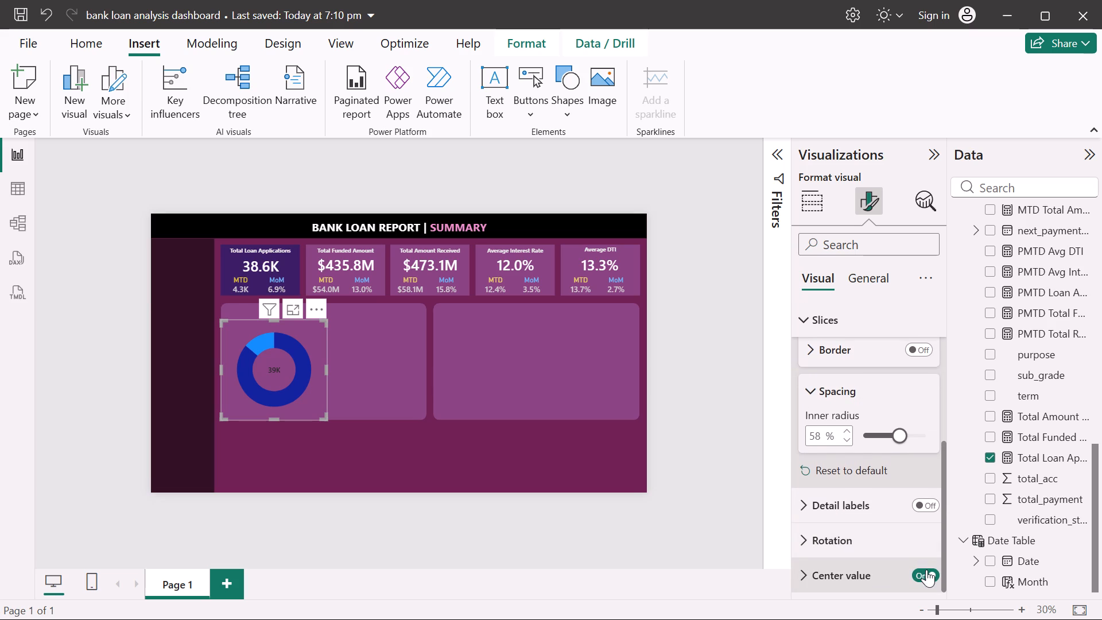
click(927, 572)
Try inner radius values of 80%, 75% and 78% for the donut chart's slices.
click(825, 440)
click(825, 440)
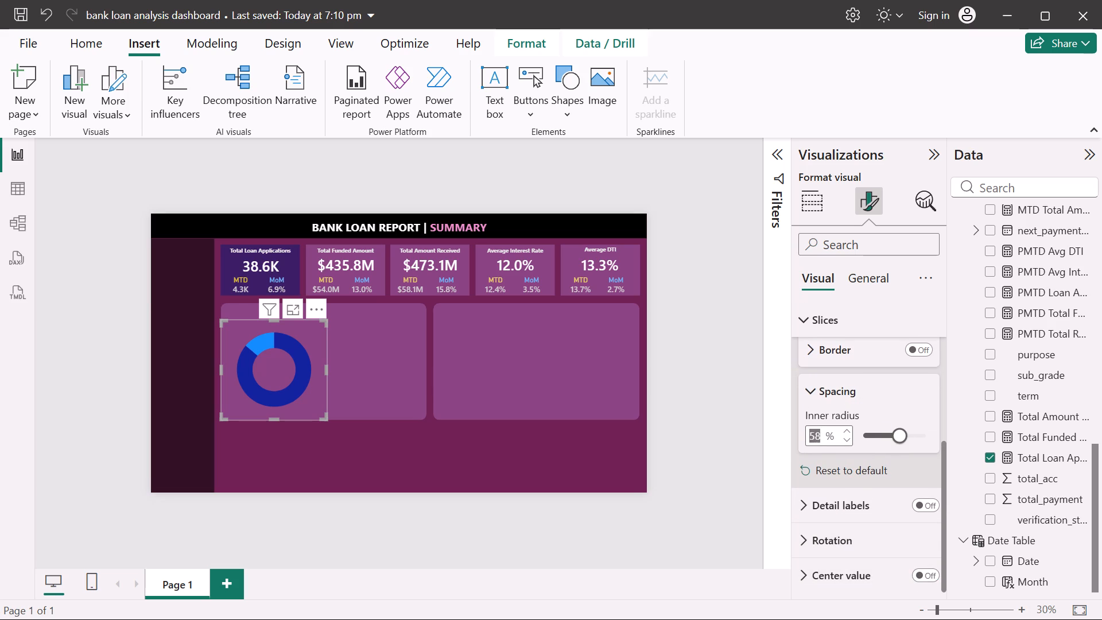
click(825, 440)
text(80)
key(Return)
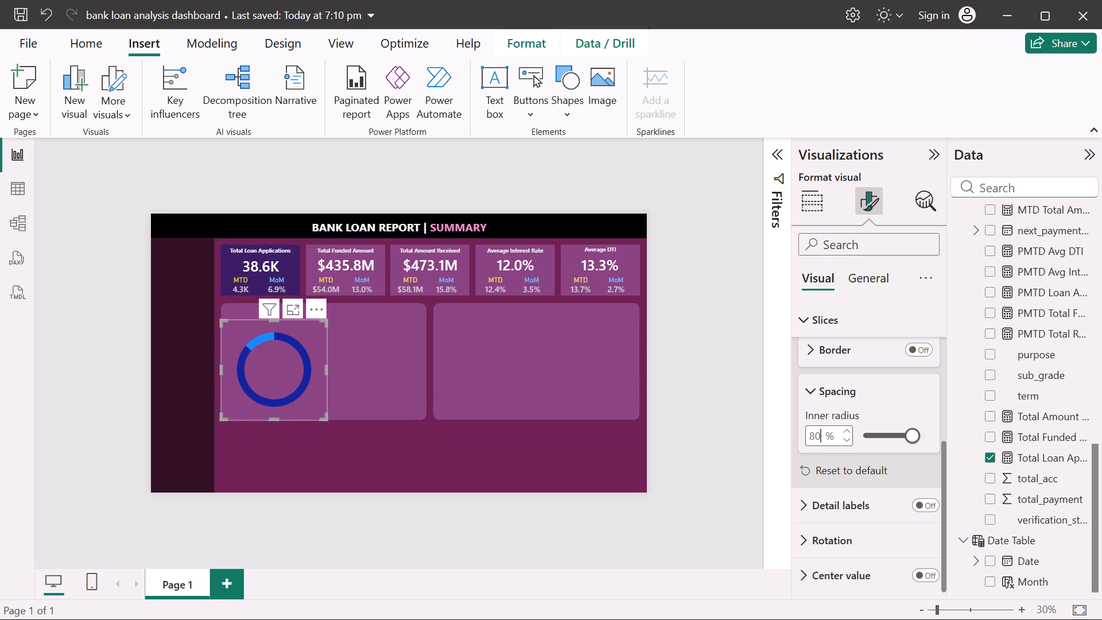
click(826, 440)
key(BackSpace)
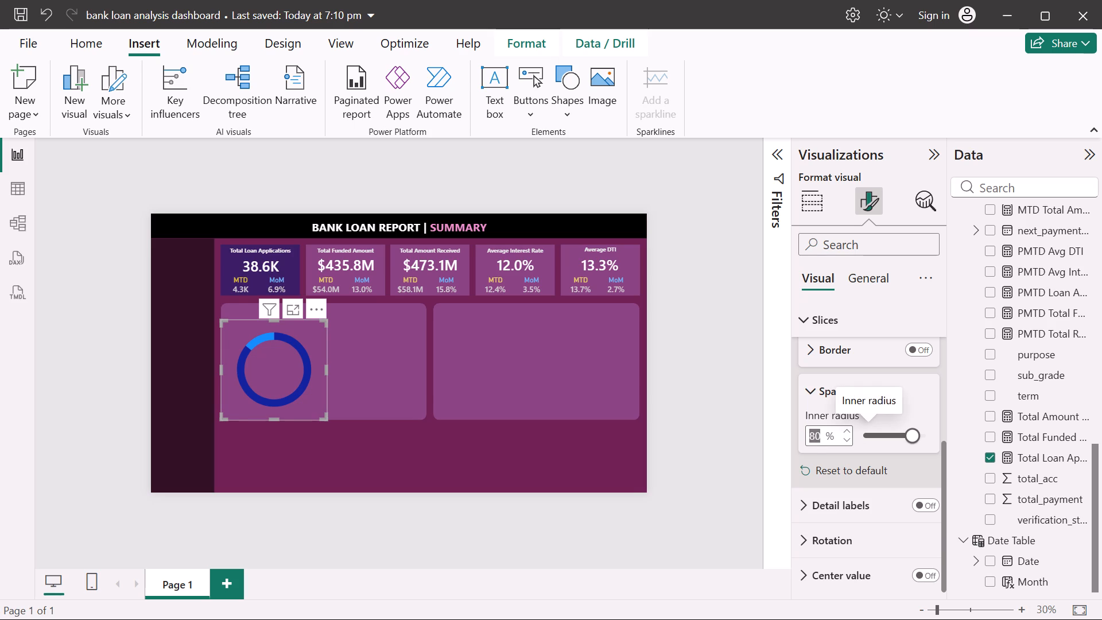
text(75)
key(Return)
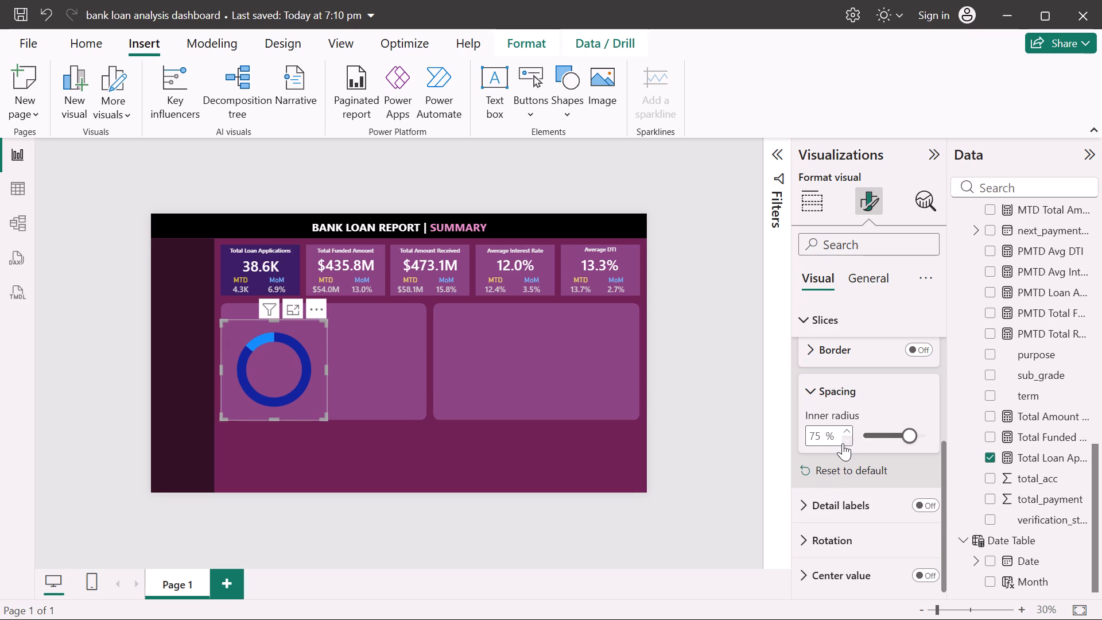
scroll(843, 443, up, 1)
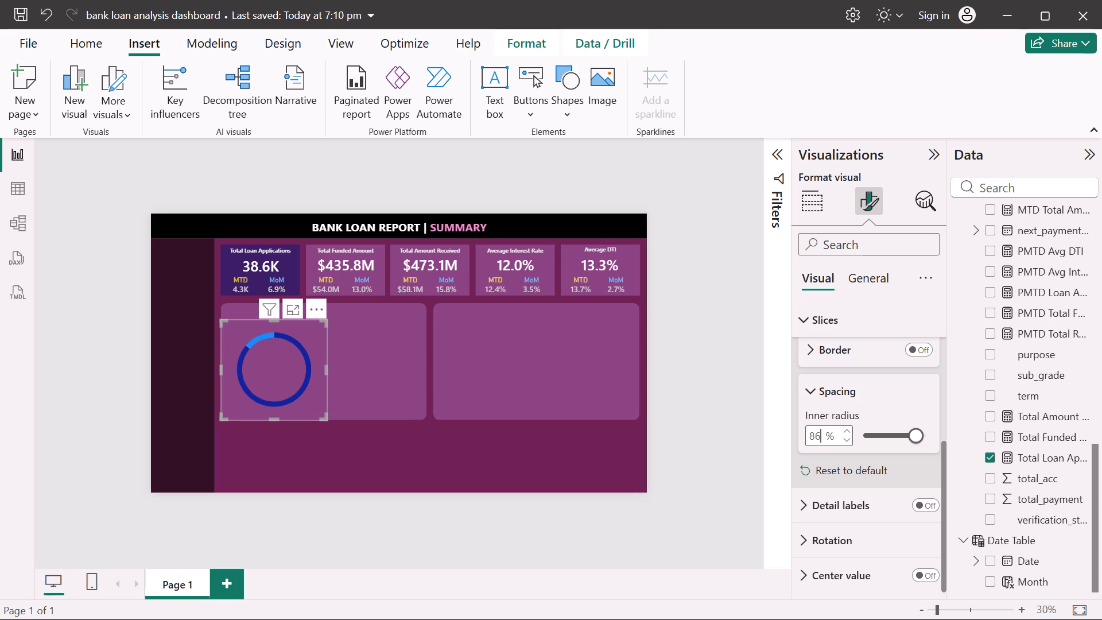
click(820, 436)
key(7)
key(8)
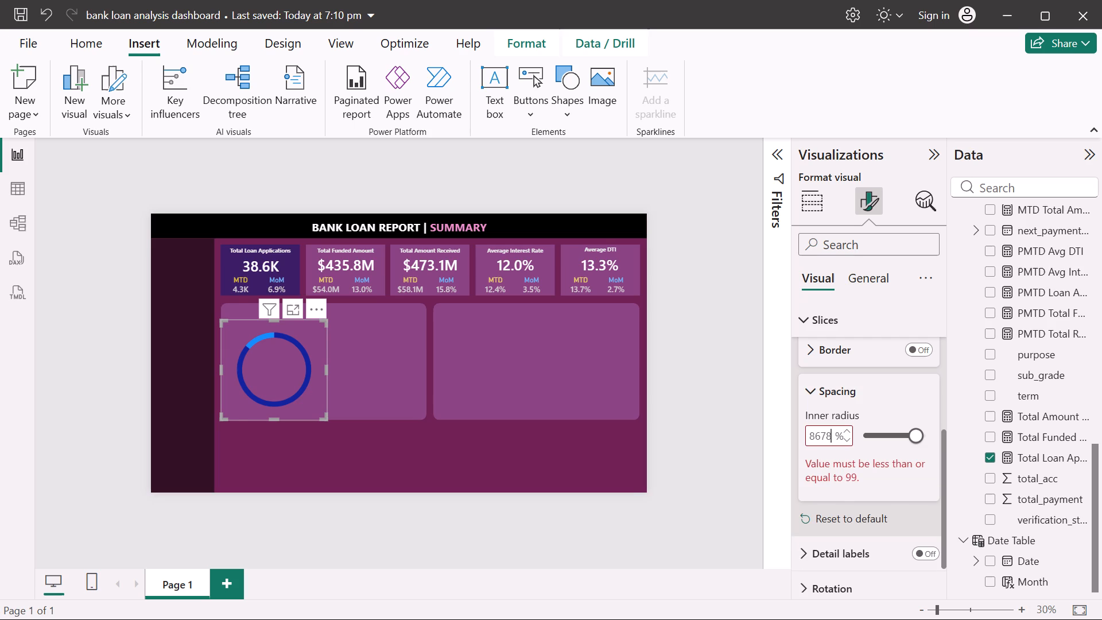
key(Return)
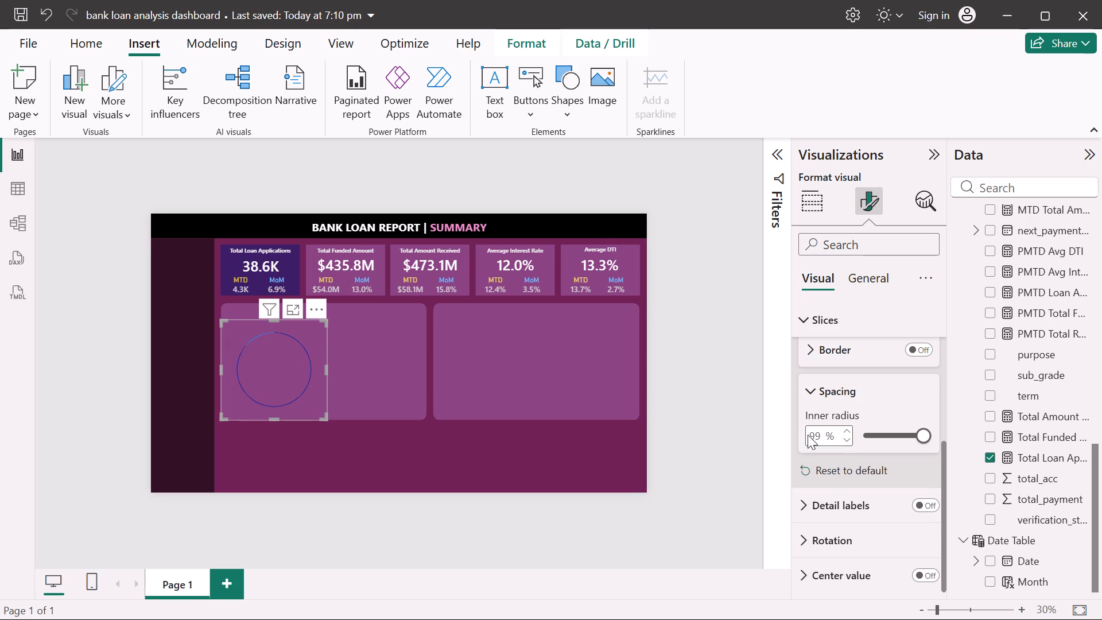
Set the donut chart slices' inner radius to 70%.
key(BackSpace)
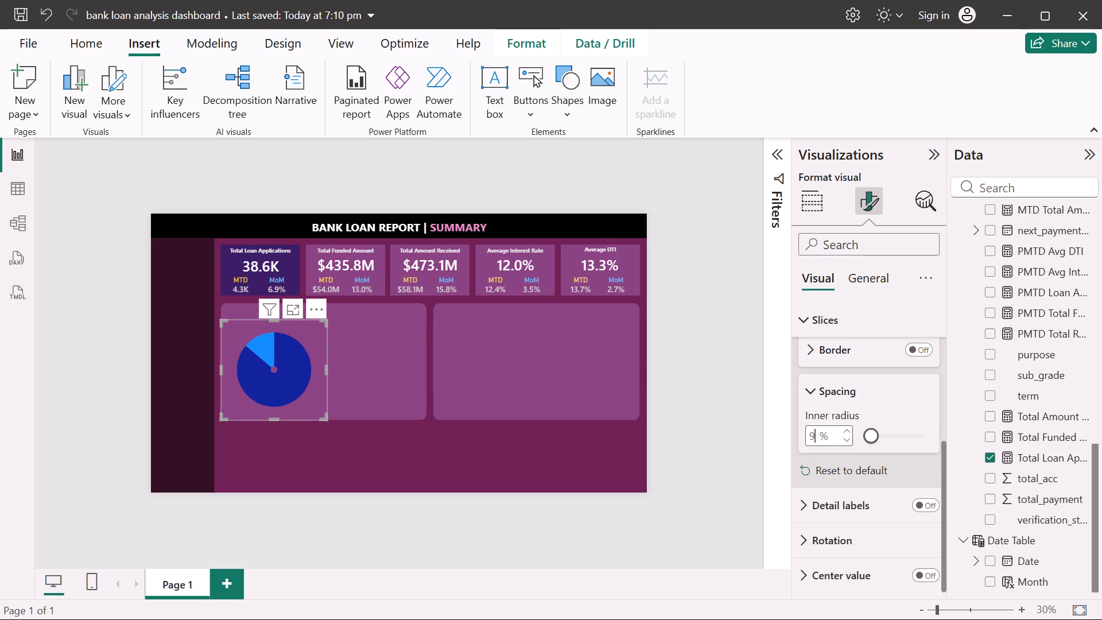
key(BackSpace)
key(7)
key(0)
key(Return)
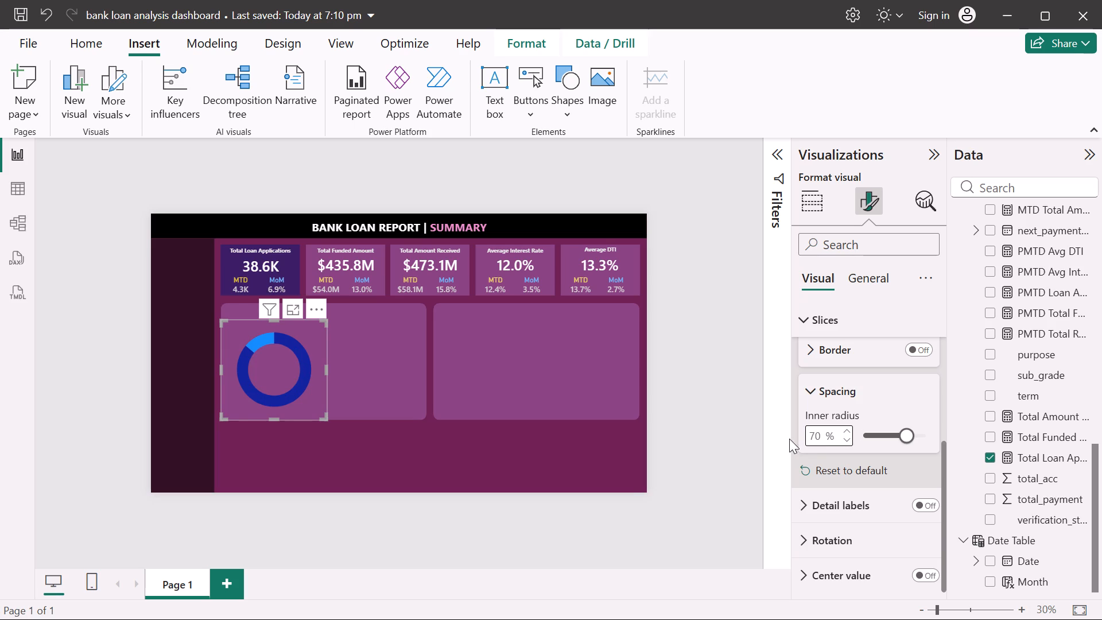
click(736, 427)
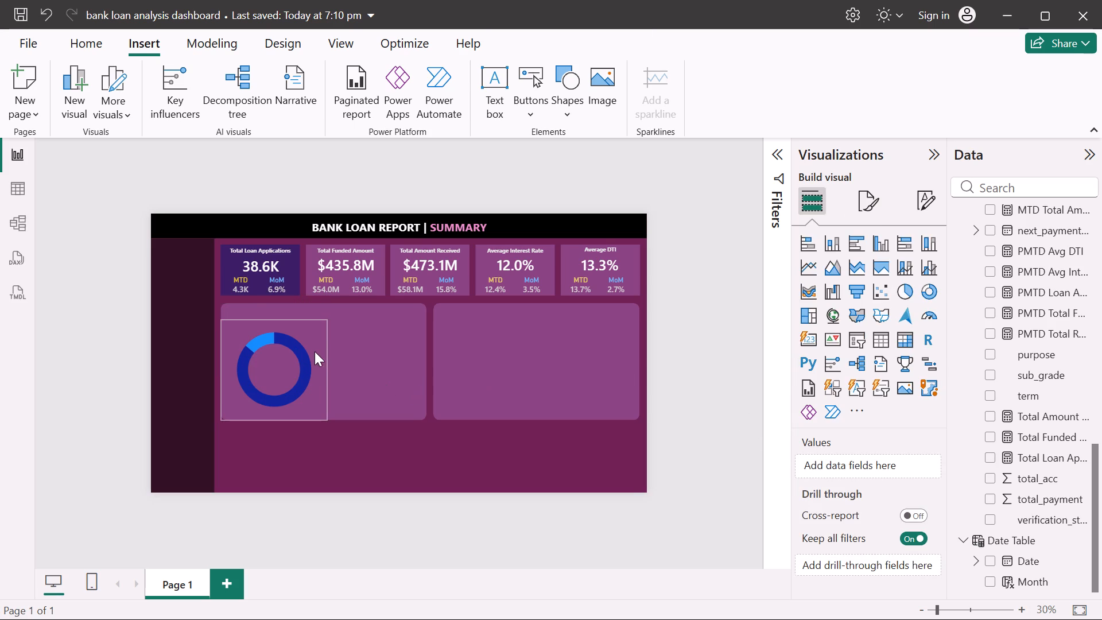
Change the color of the donut chart's Good Loan slice to the recently used golden yellow.
click(306, 352)
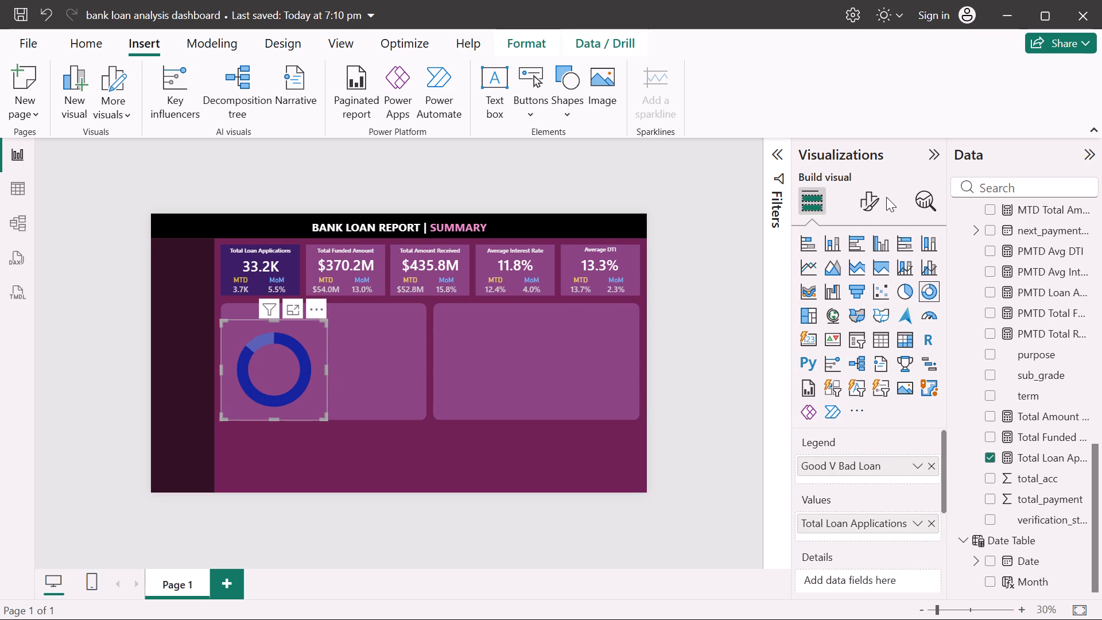
click(872, 195)
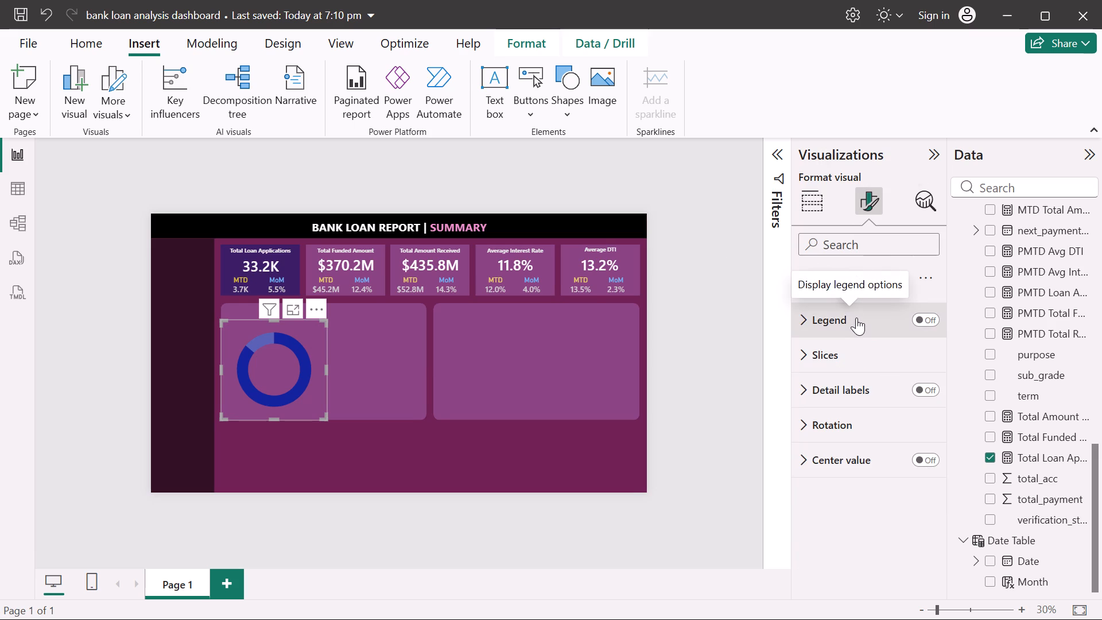
click(856, 317)
click(825, 320)
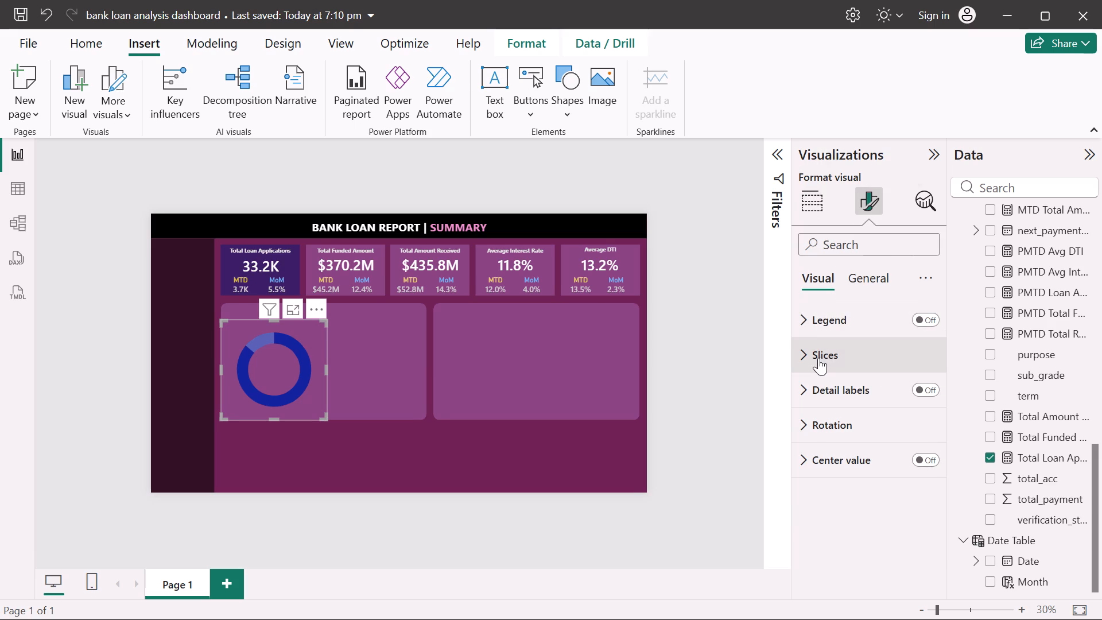
click(818, 358)
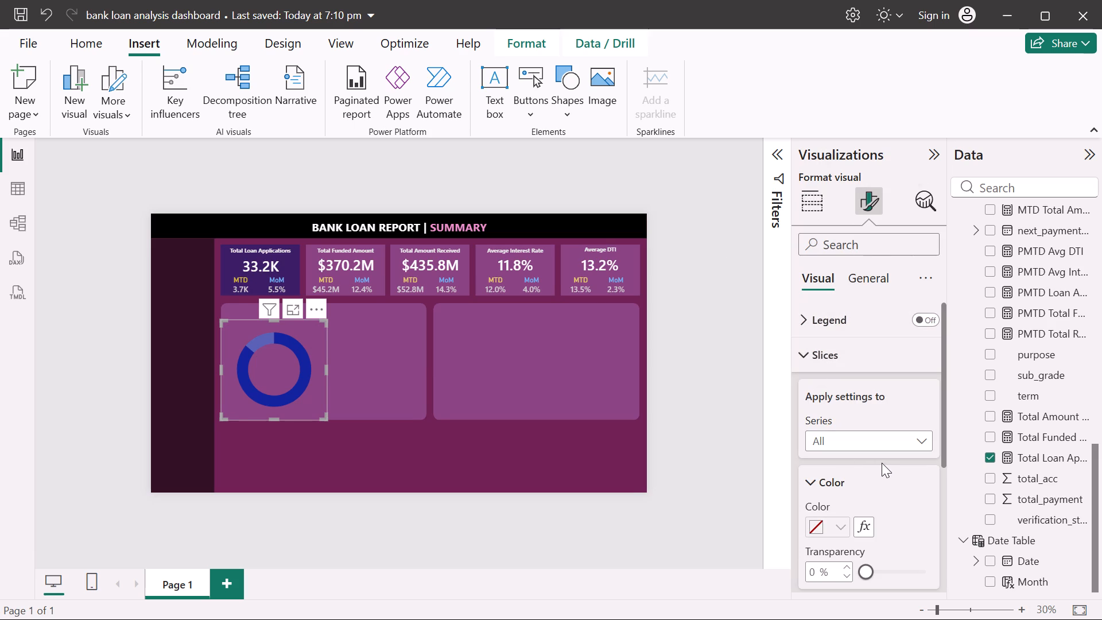
click(812, 478)
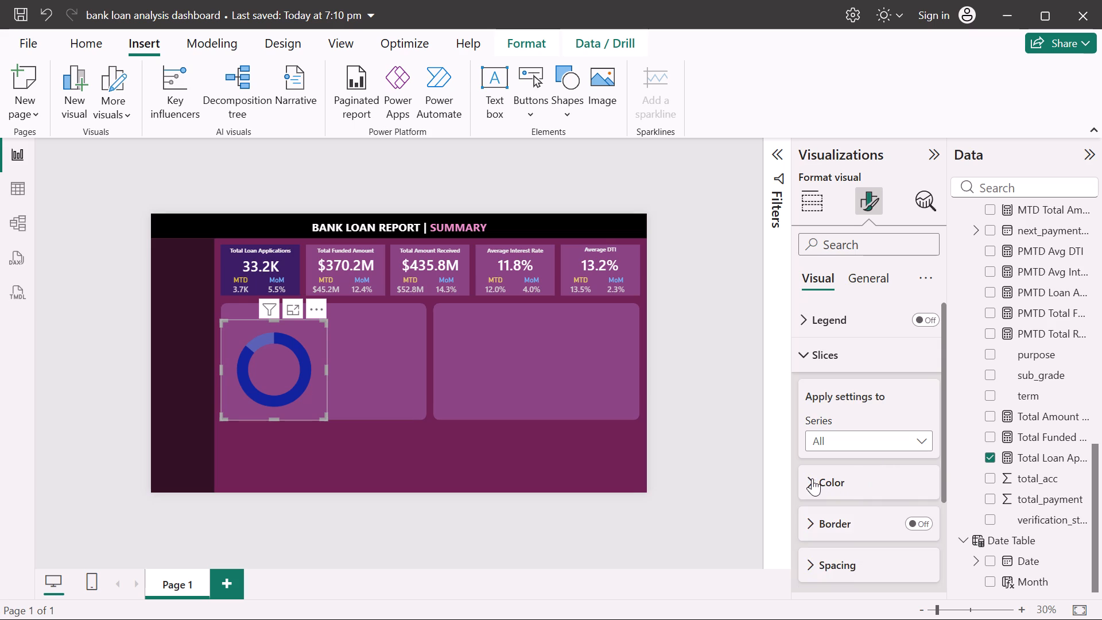
scroll(812, 478, down, 1)
click(805, 396)
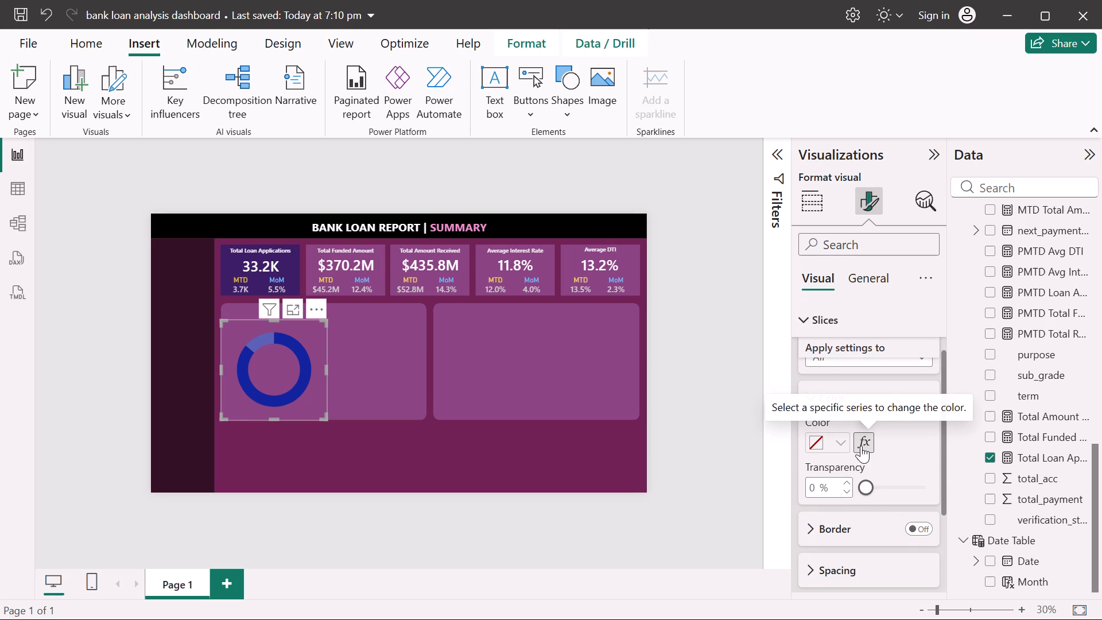
click(840, 441)
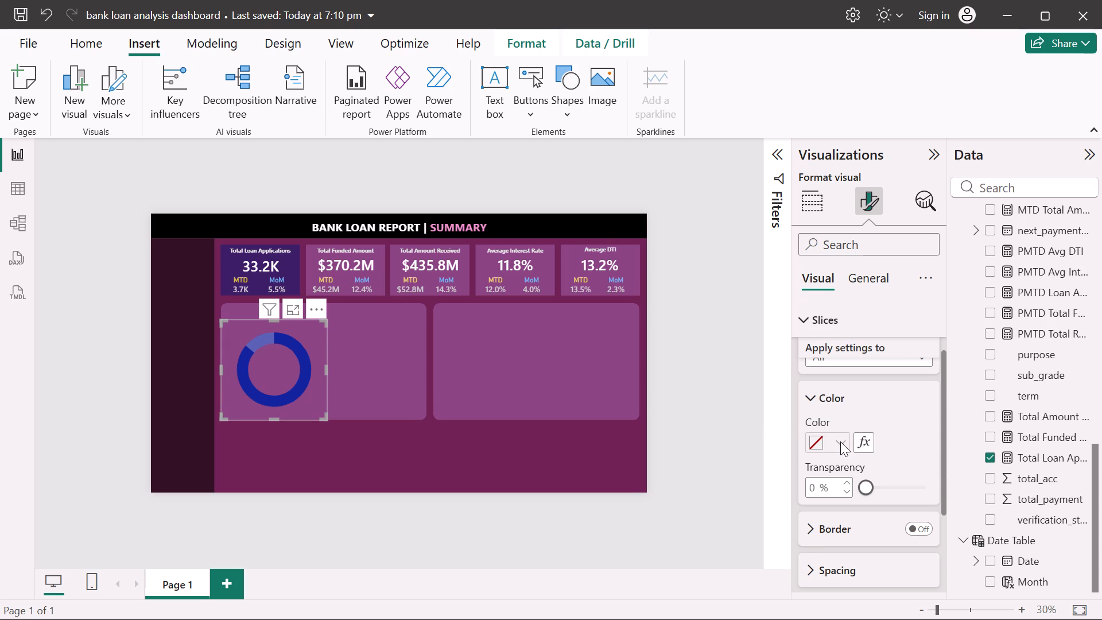
click(306, 373)
double_click(306, 373)
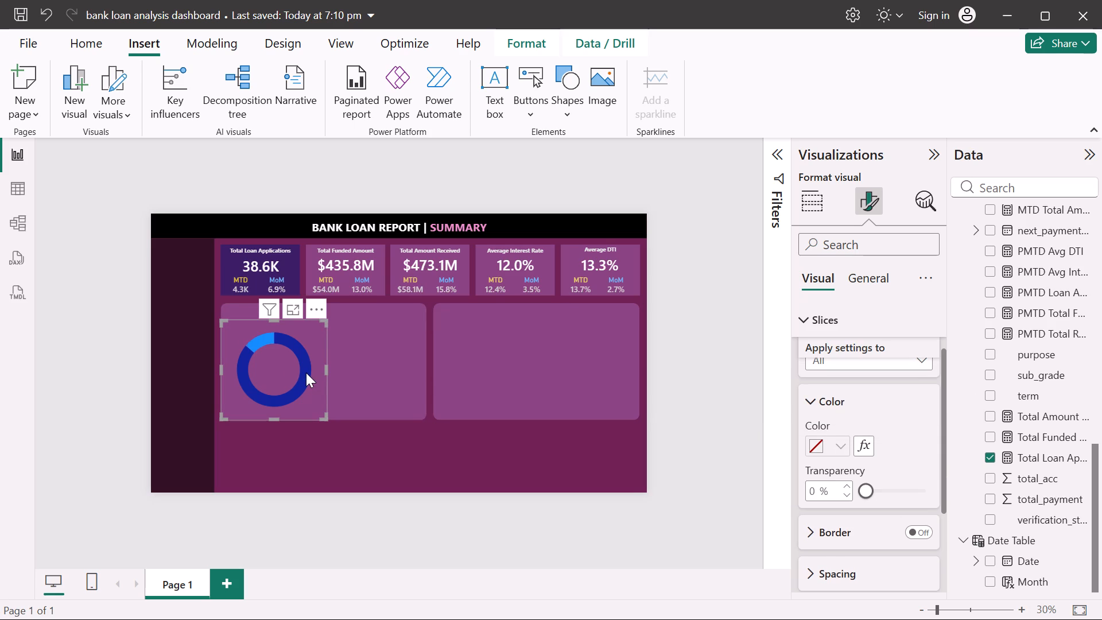
click(259, 341)
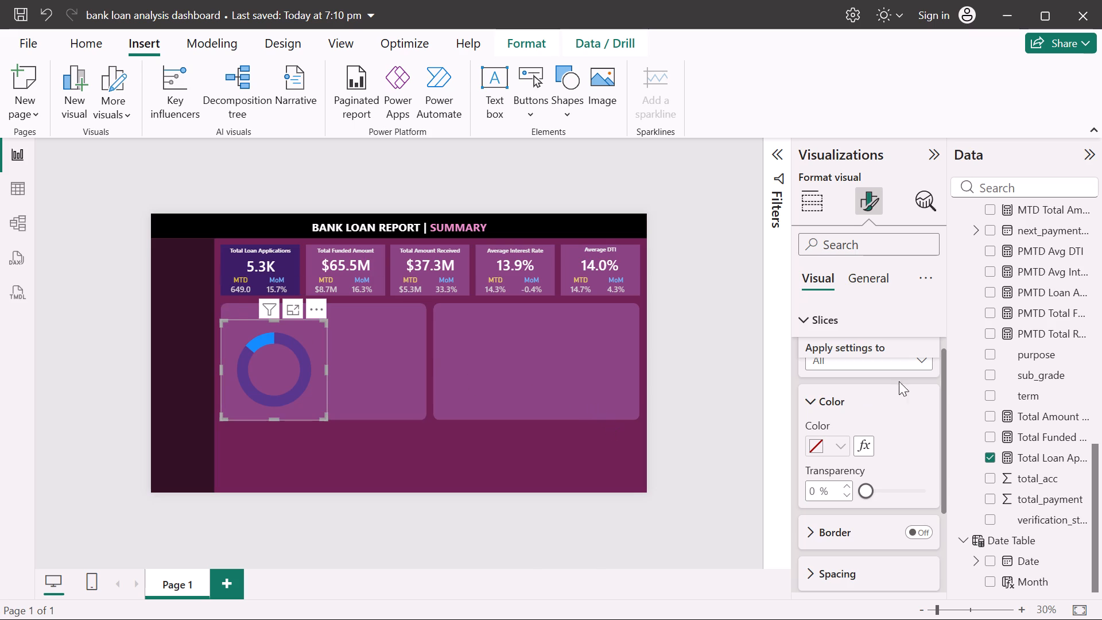
click(915, 365)
click(860, 396)
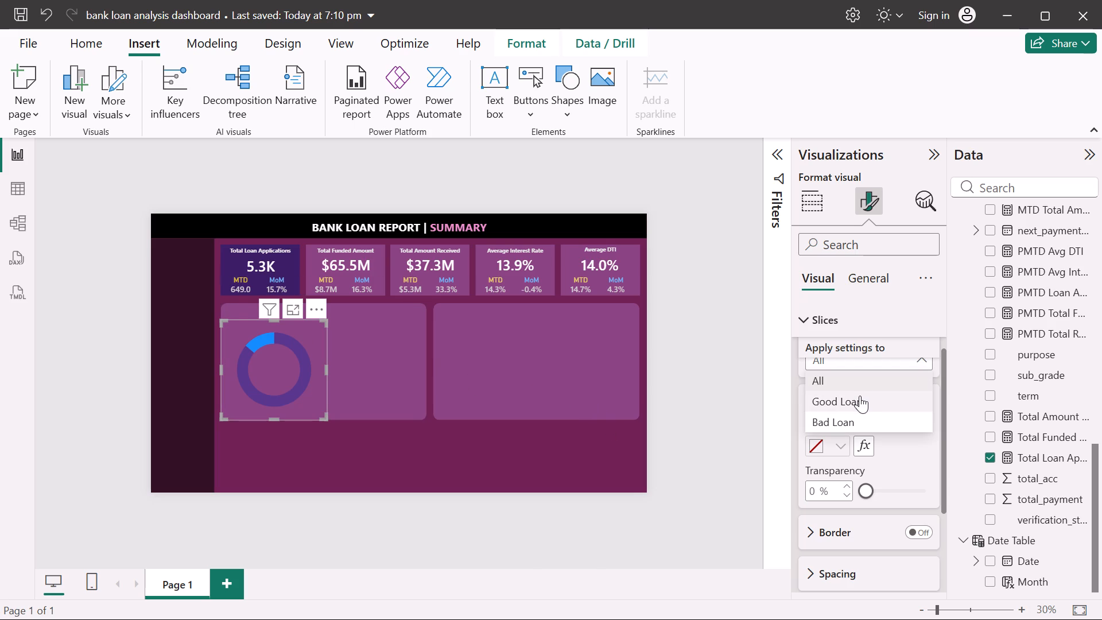
click(842, 445)
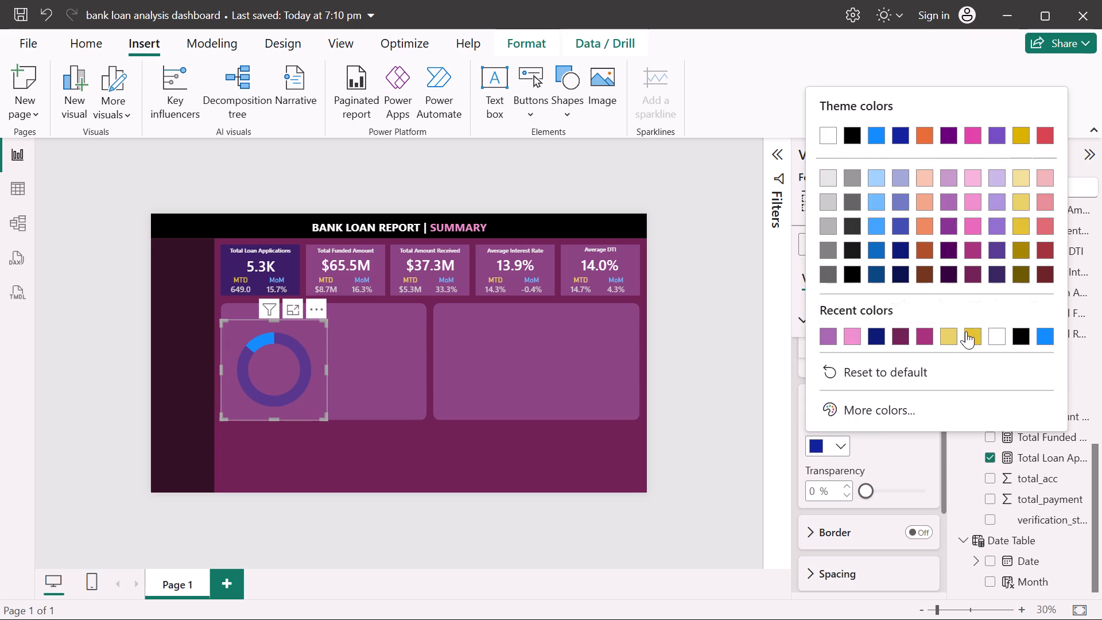
click(971, 336)
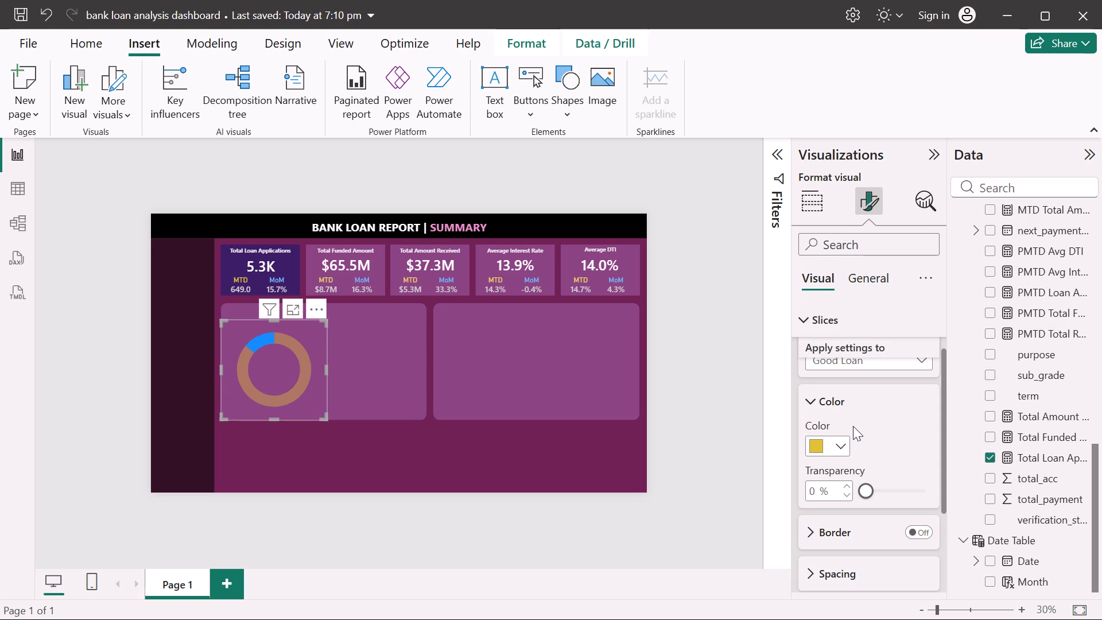
Change the color of the donut chart's Bad Loan slice to the medium light gray theme shade.
scroll(853, 426, up, 1)
click(917, 370)
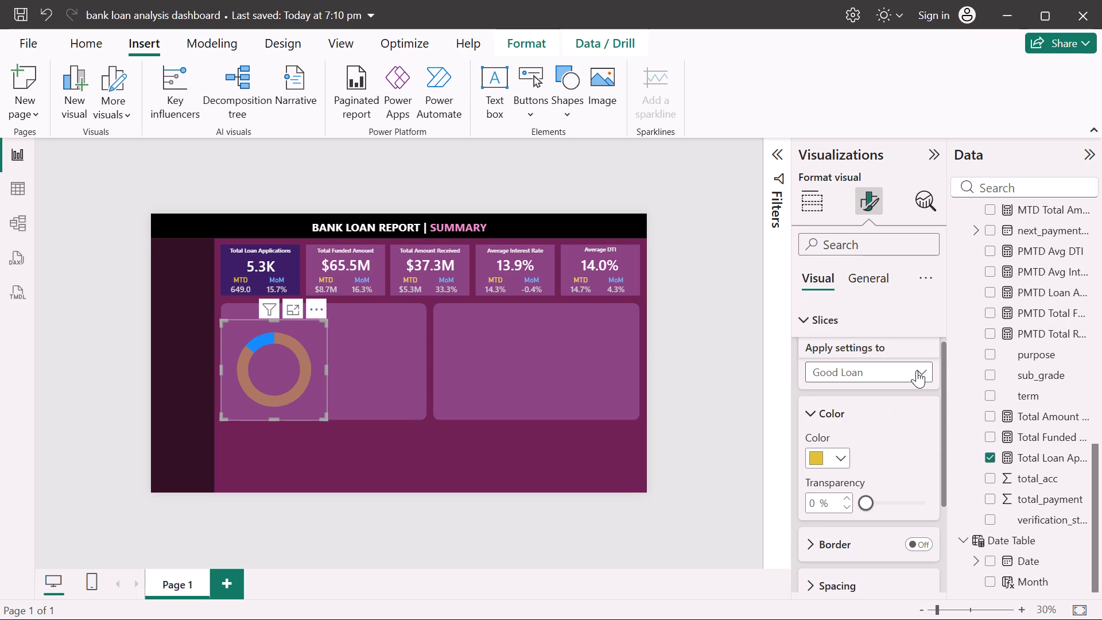
click(826, 431)
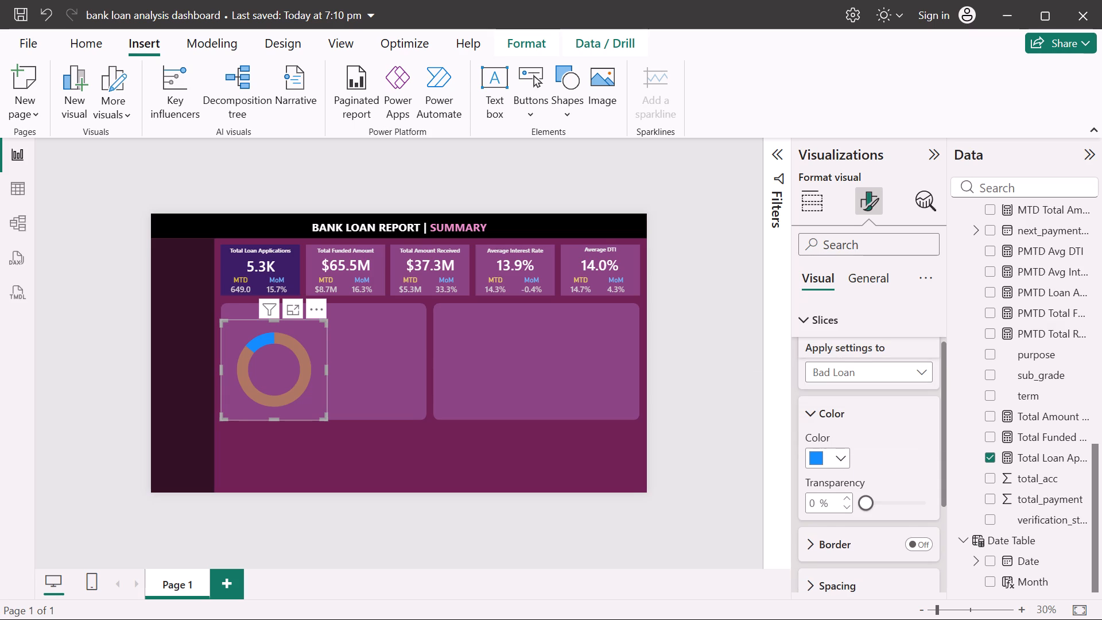
click(837, 456)
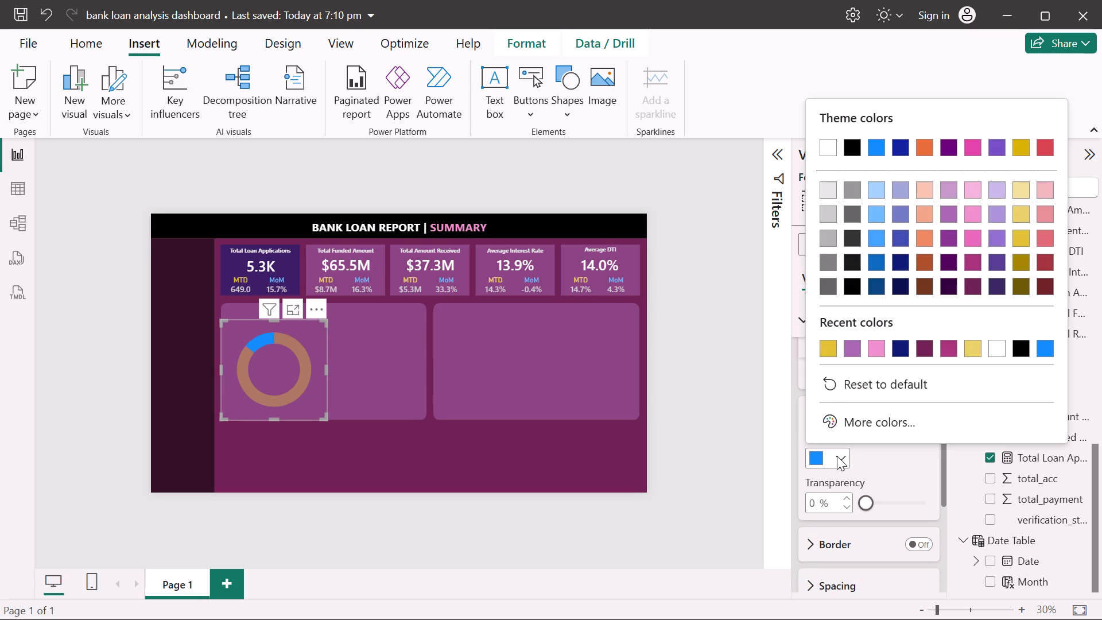
click(830, 242)
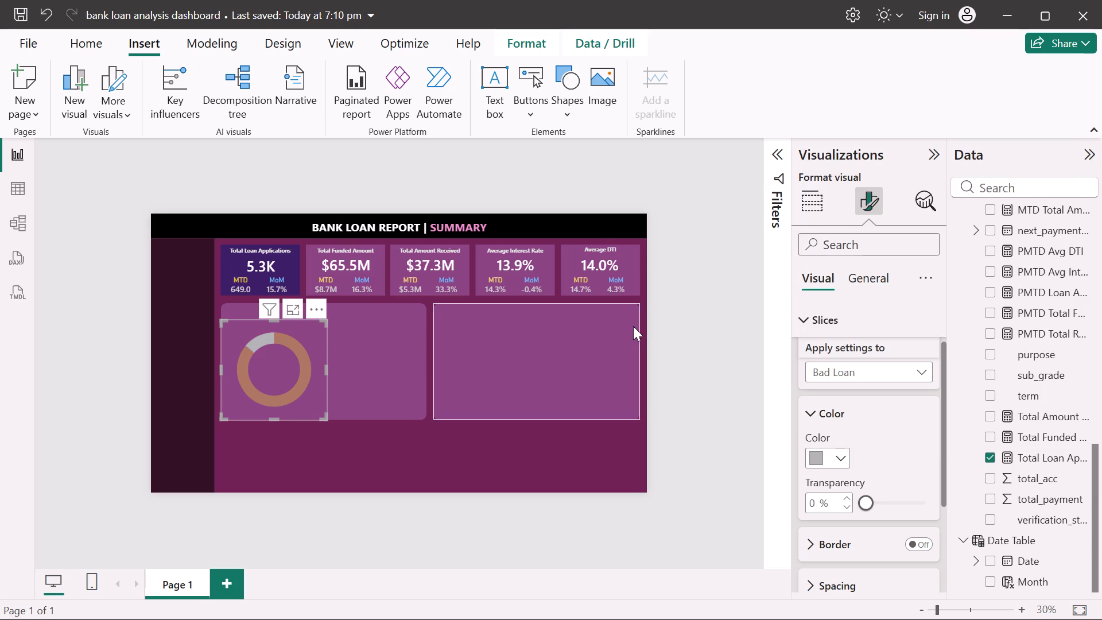
click(681, 326)
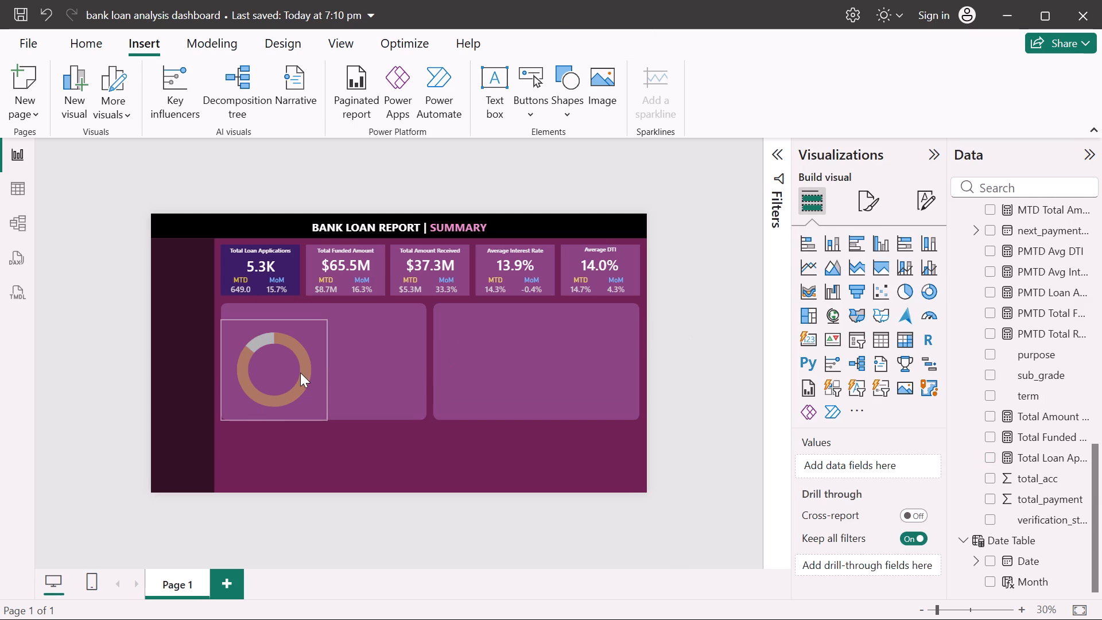
Clear the donut slice selection that cross-filters the dashboard's summary cards.
click(300, 373)
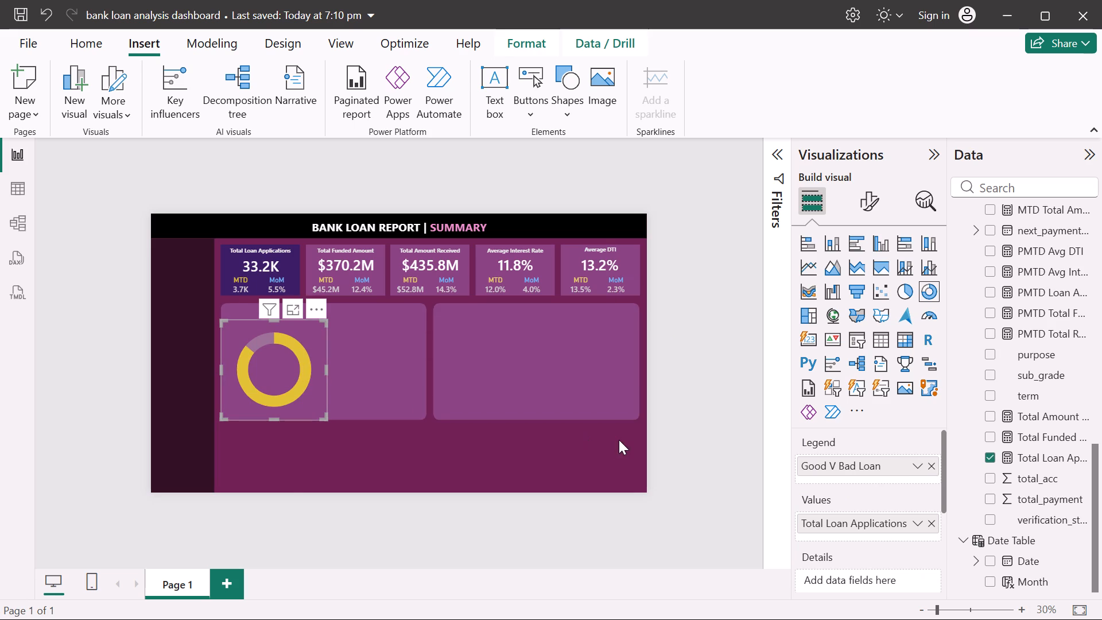
click(385, 466)
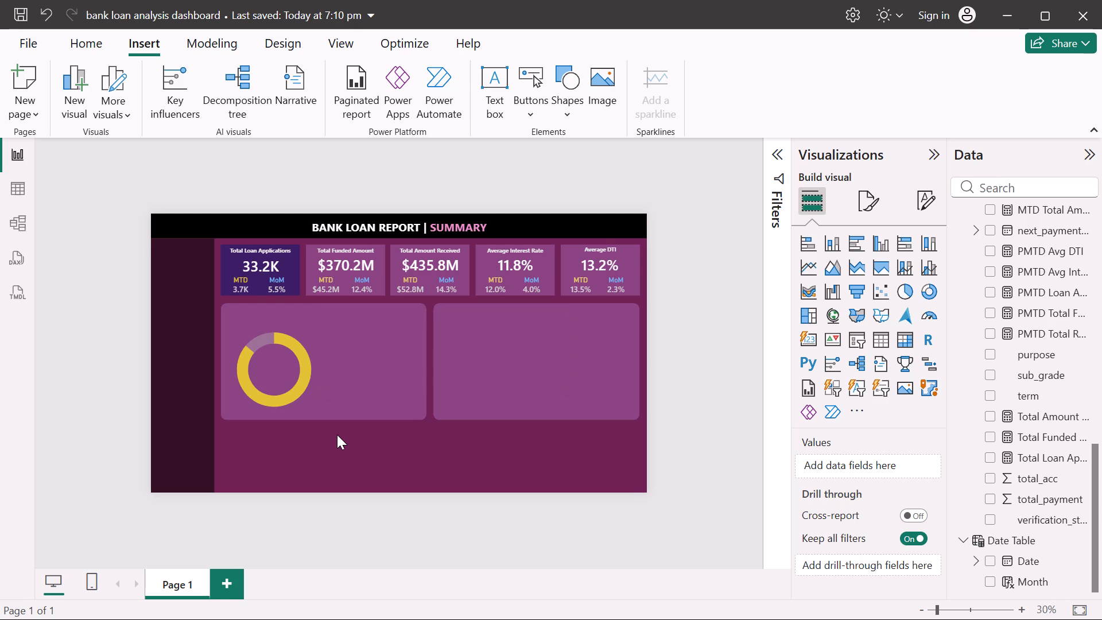
click(302, 382)
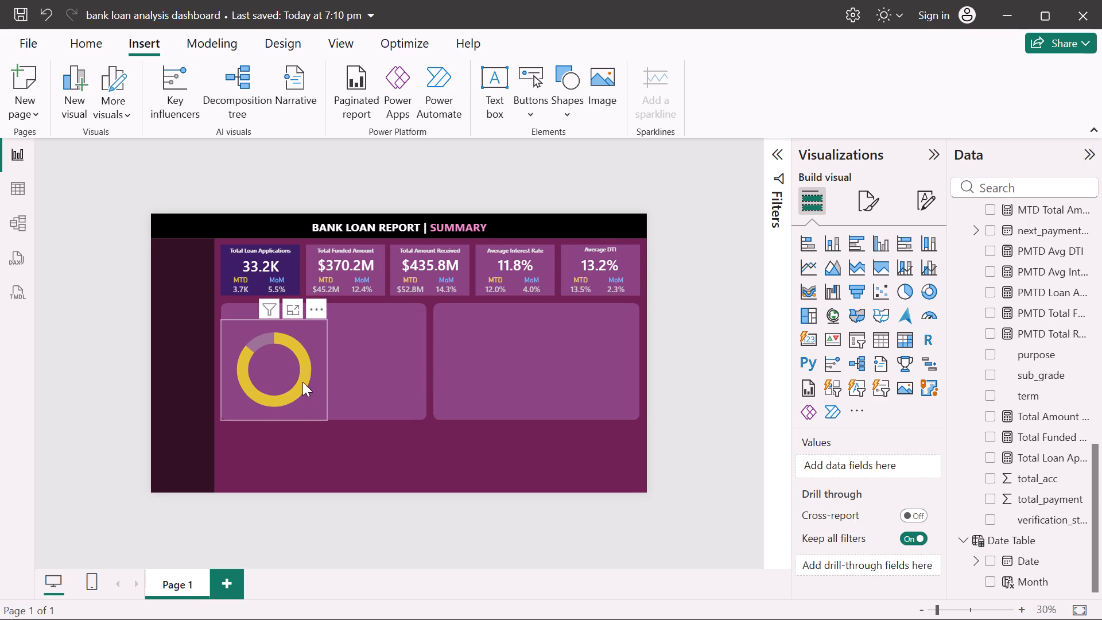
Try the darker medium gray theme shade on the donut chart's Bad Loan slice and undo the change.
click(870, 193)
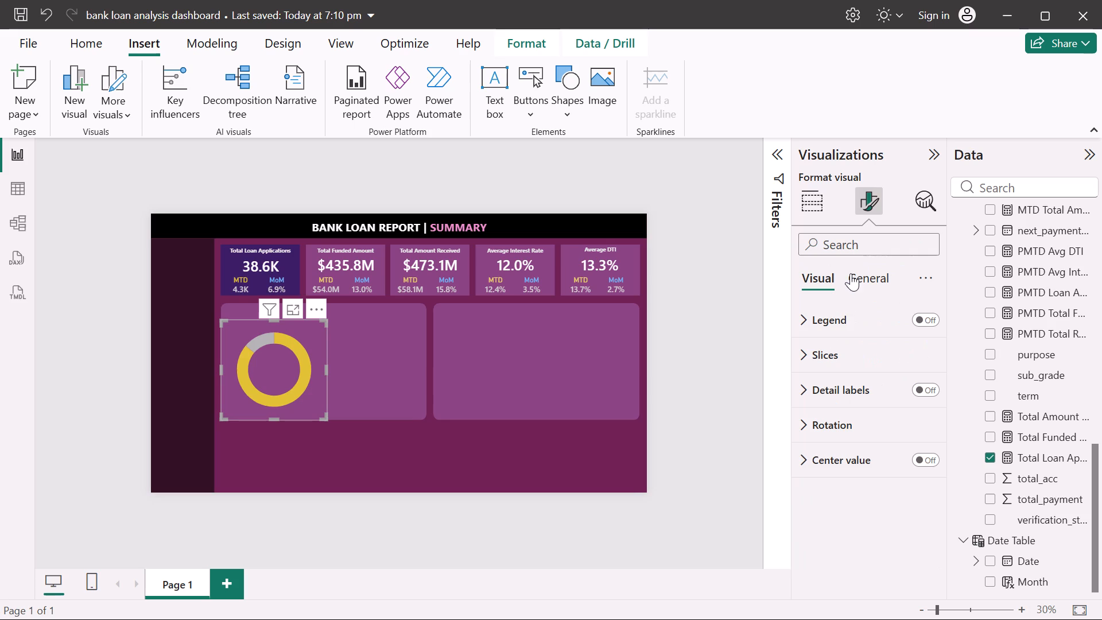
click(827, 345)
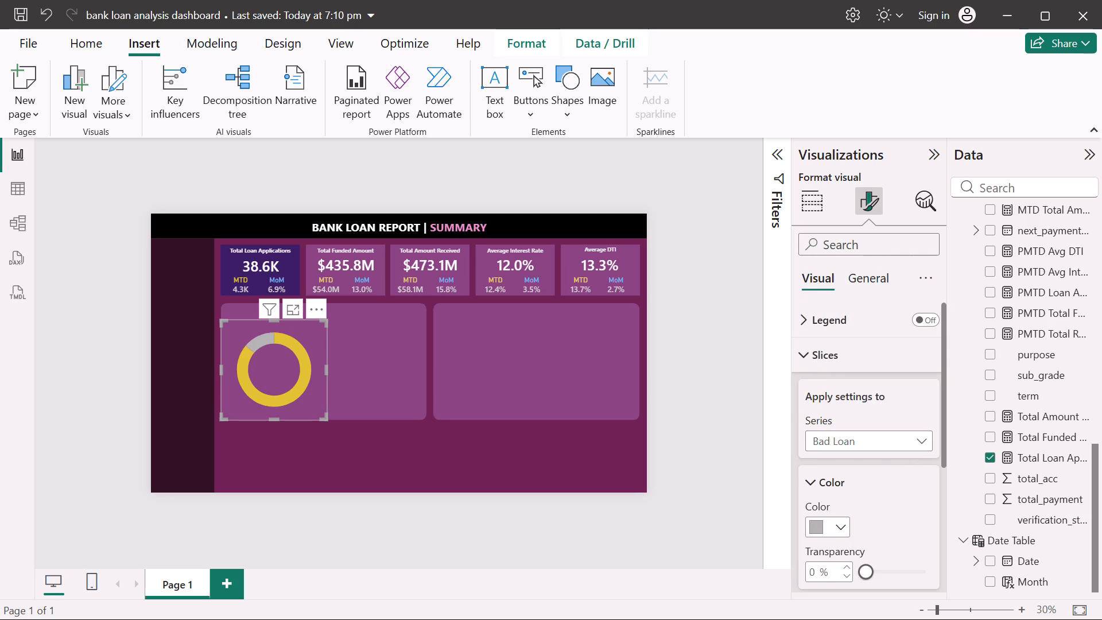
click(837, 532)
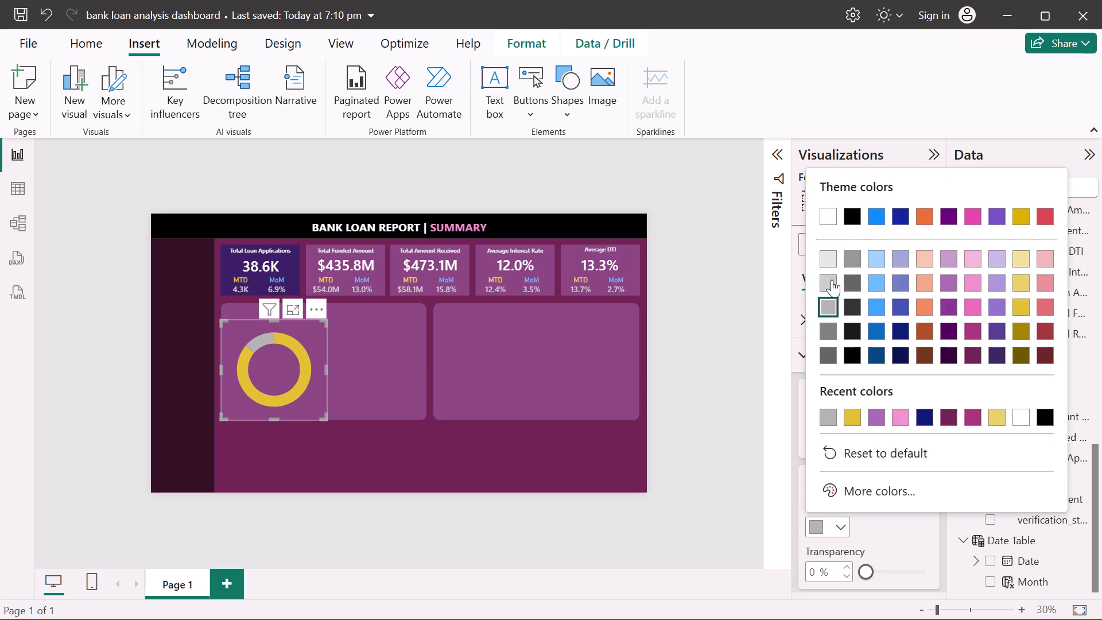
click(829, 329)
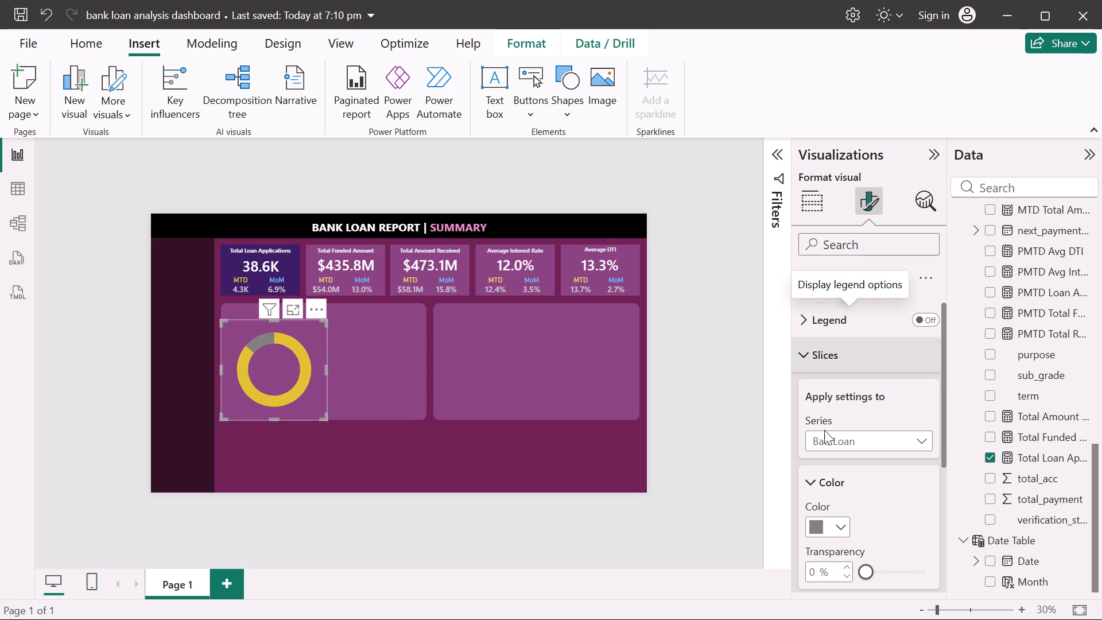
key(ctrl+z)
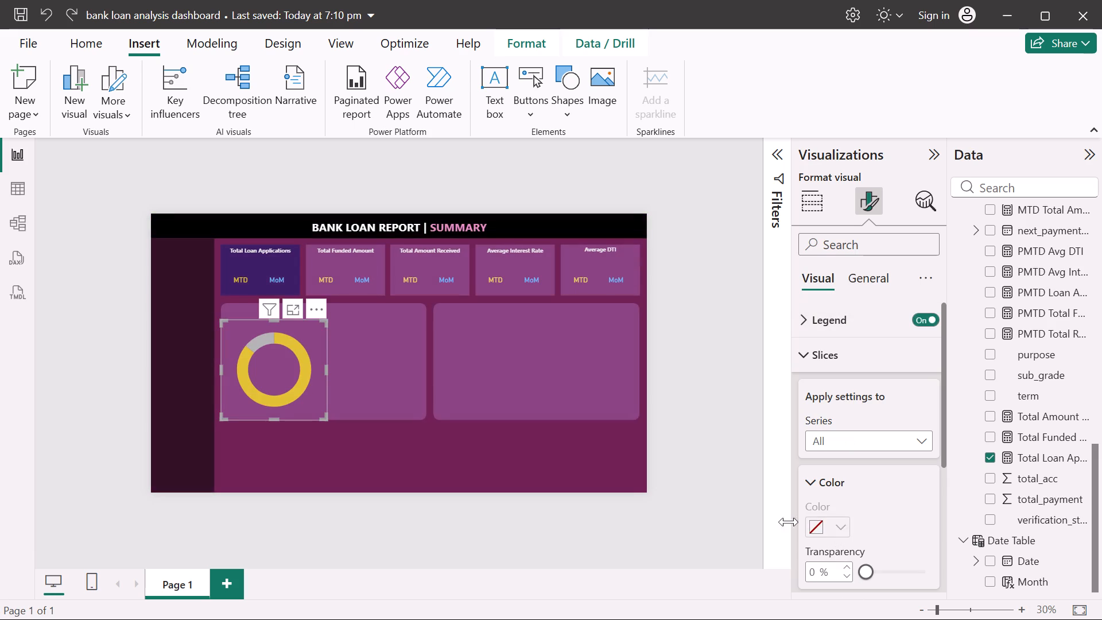
Change the color of the donut chart's Bad Loan slice to the darker medium gray theme shade, one step below its present gray.
click(690, 511)
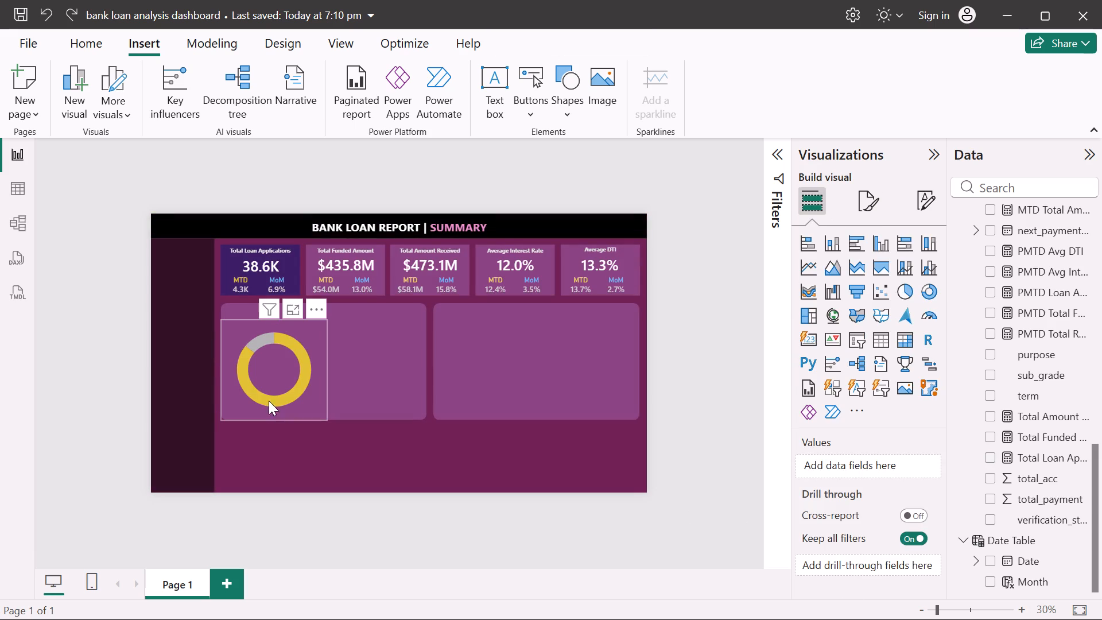
click(303, 382)
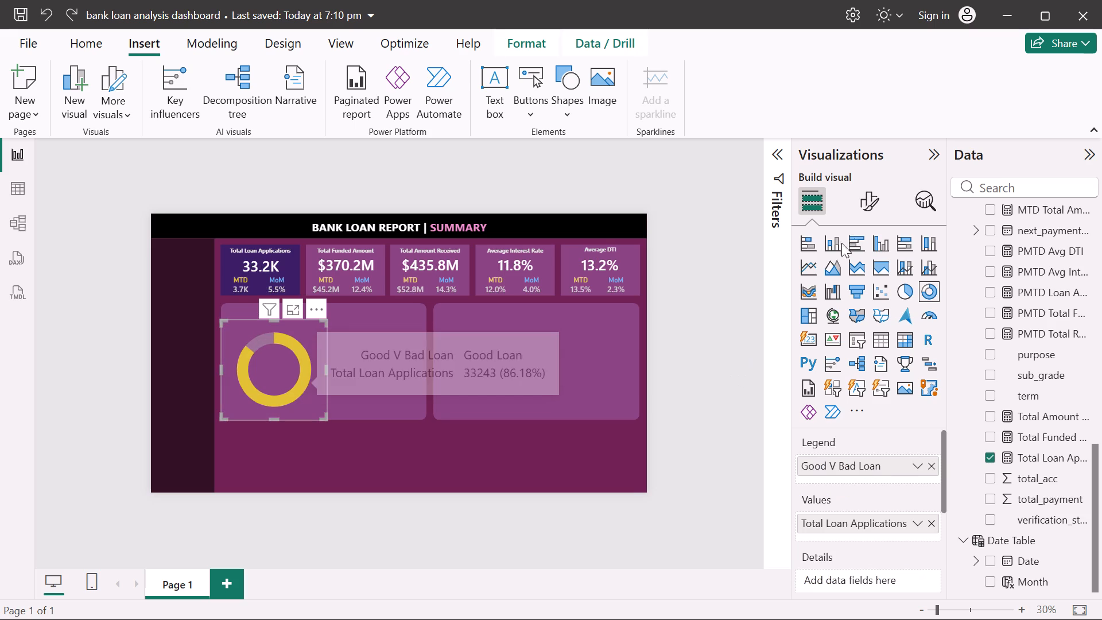
click(870, 202)
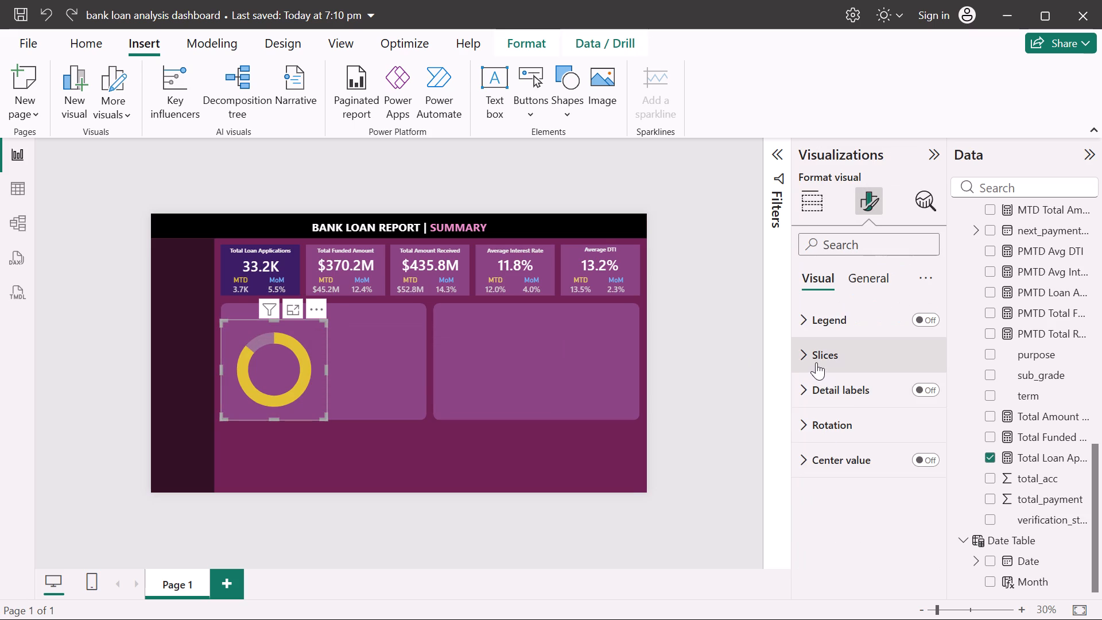
click(816, 362)
click(839, 524)
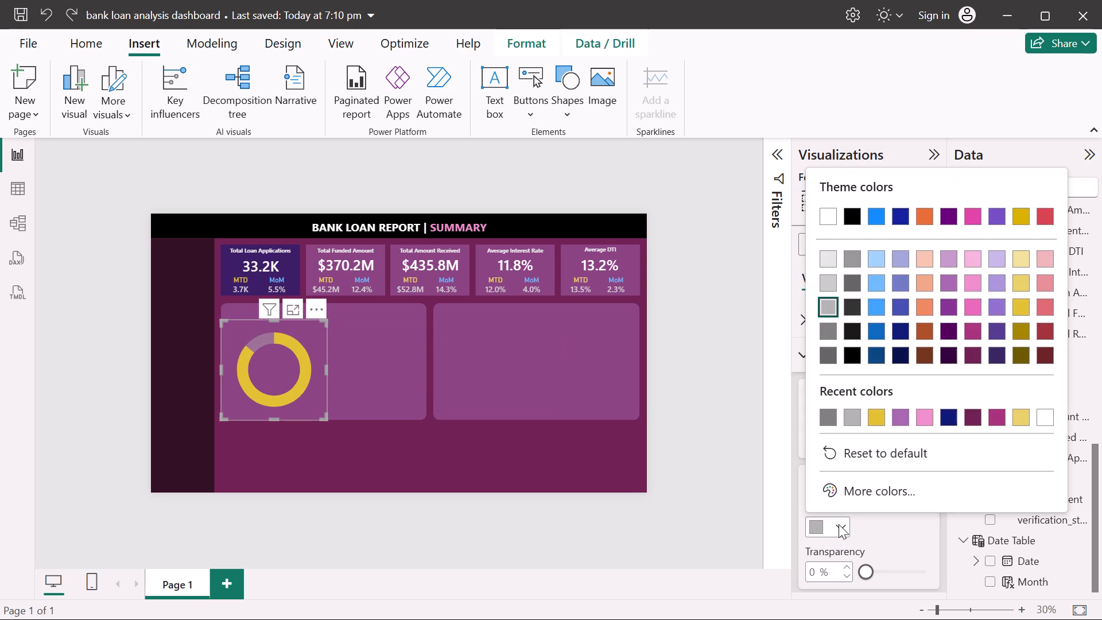
click(829, 333)
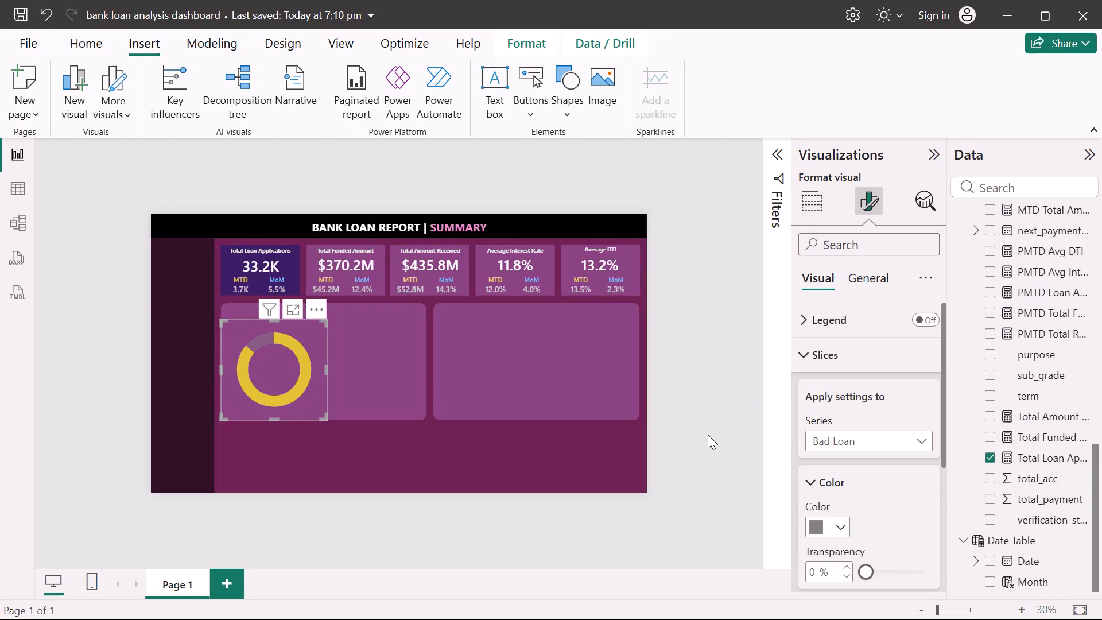
click(705, 438)
click(705, 438)
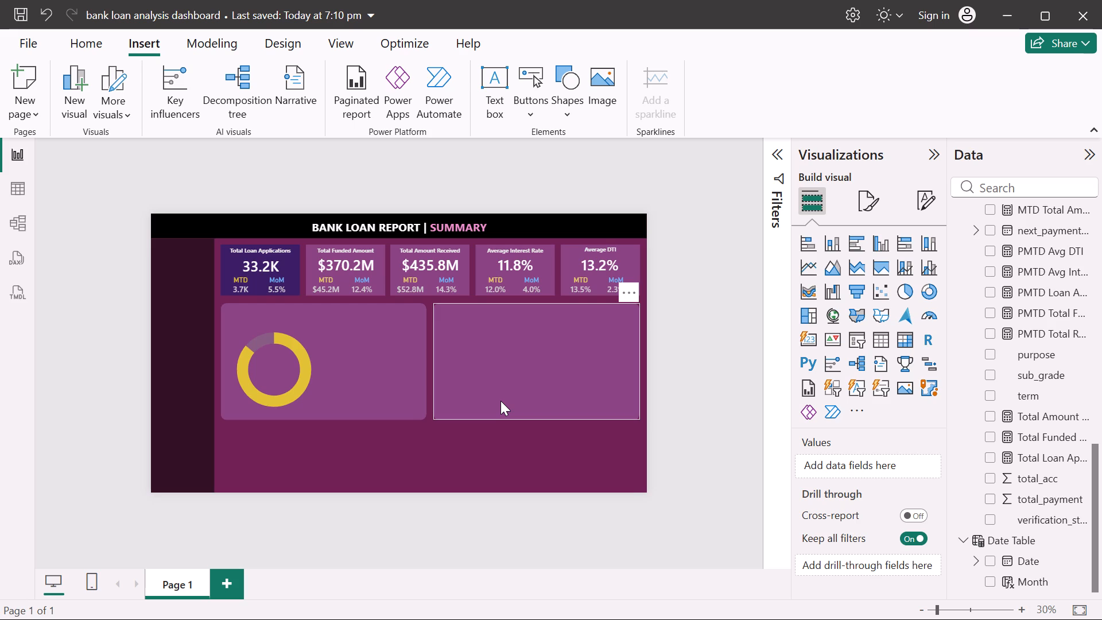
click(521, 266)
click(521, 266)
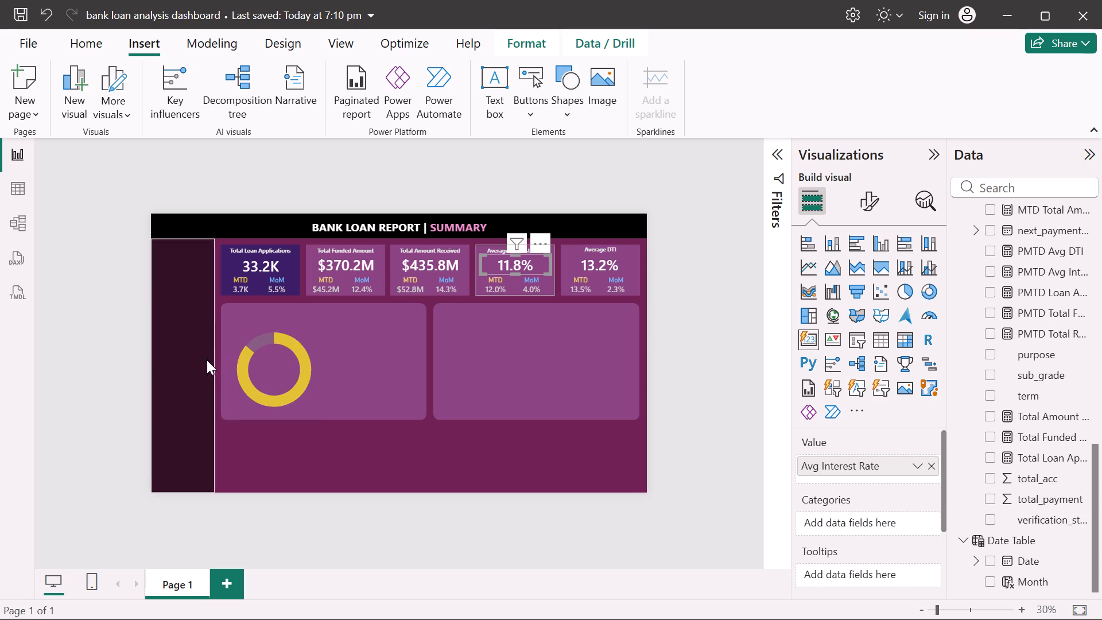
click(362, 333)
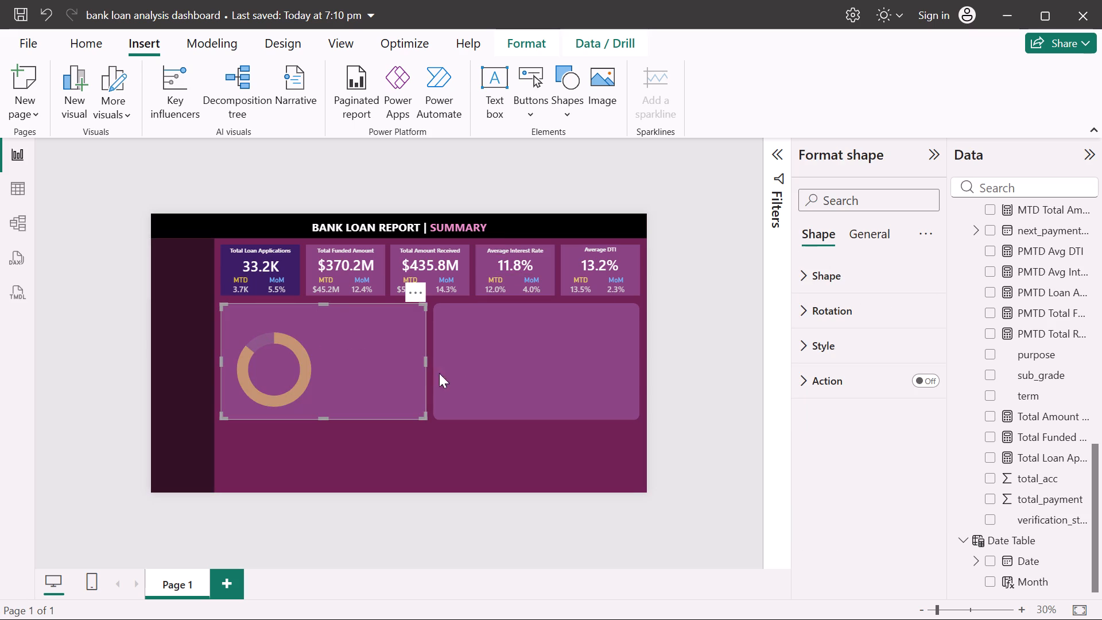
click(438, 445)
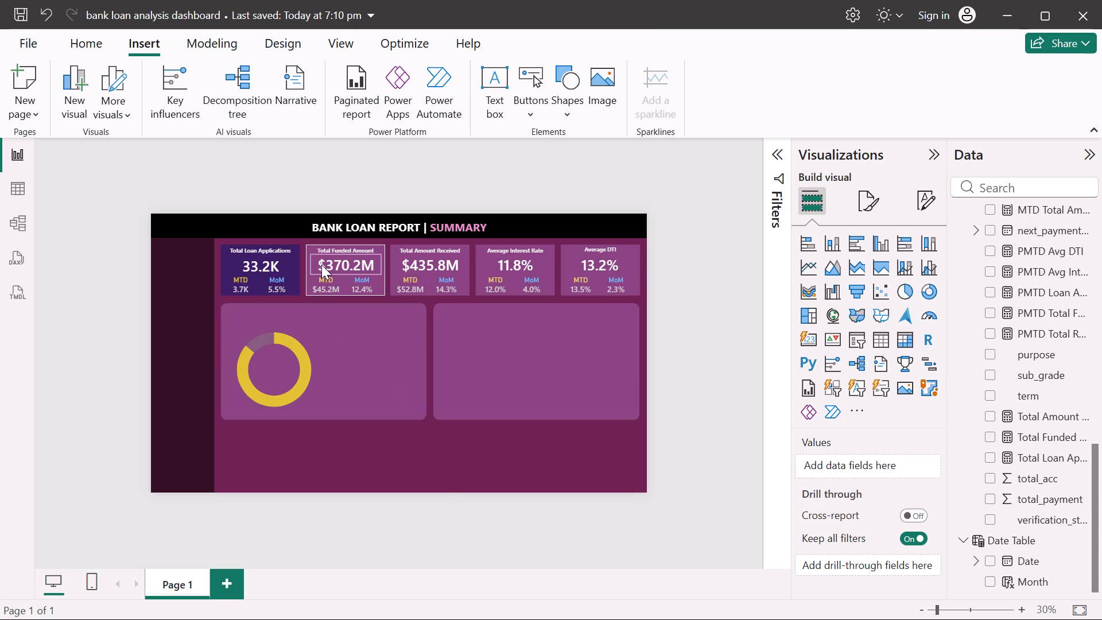
Clear the donut chart's slice selection so the summary cards are no longer cross-filtered.
click(263, 339)
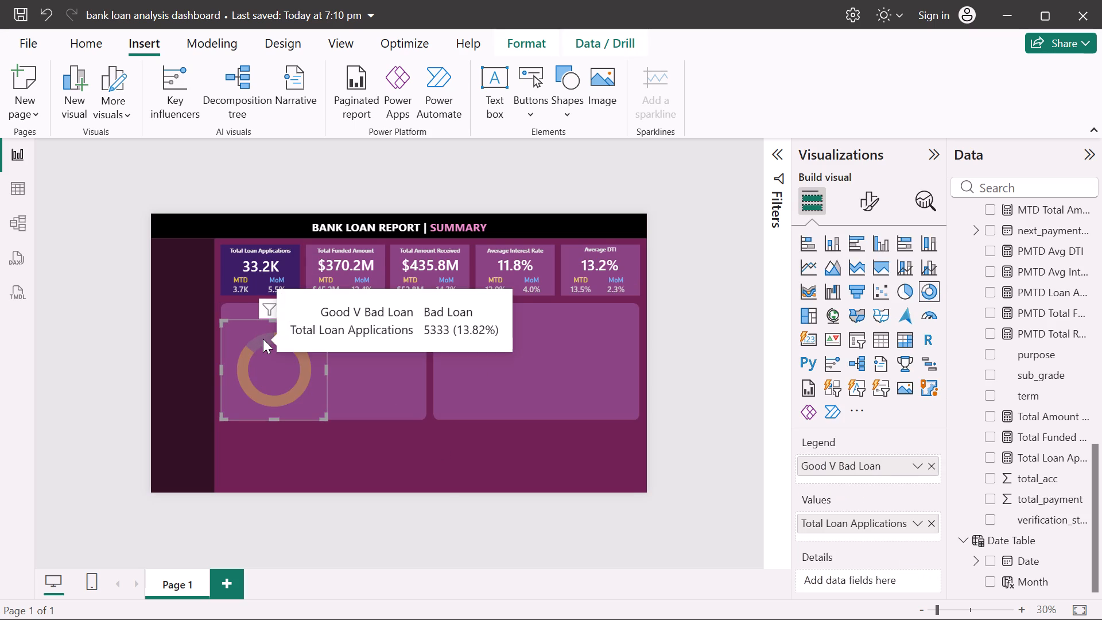
click(274, 361)
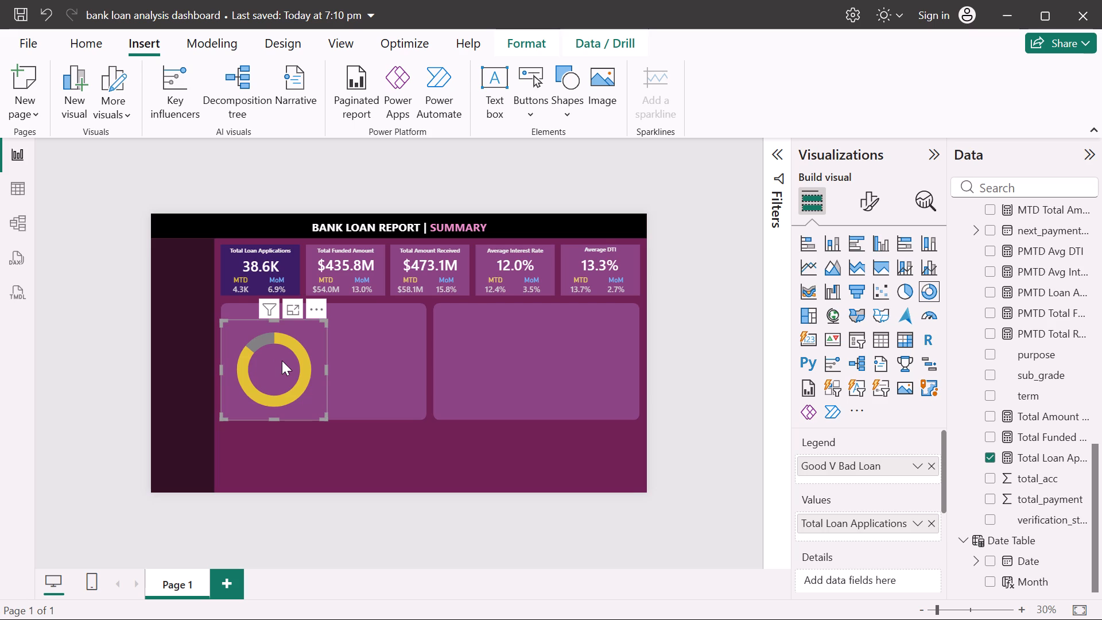
click(360, 356)
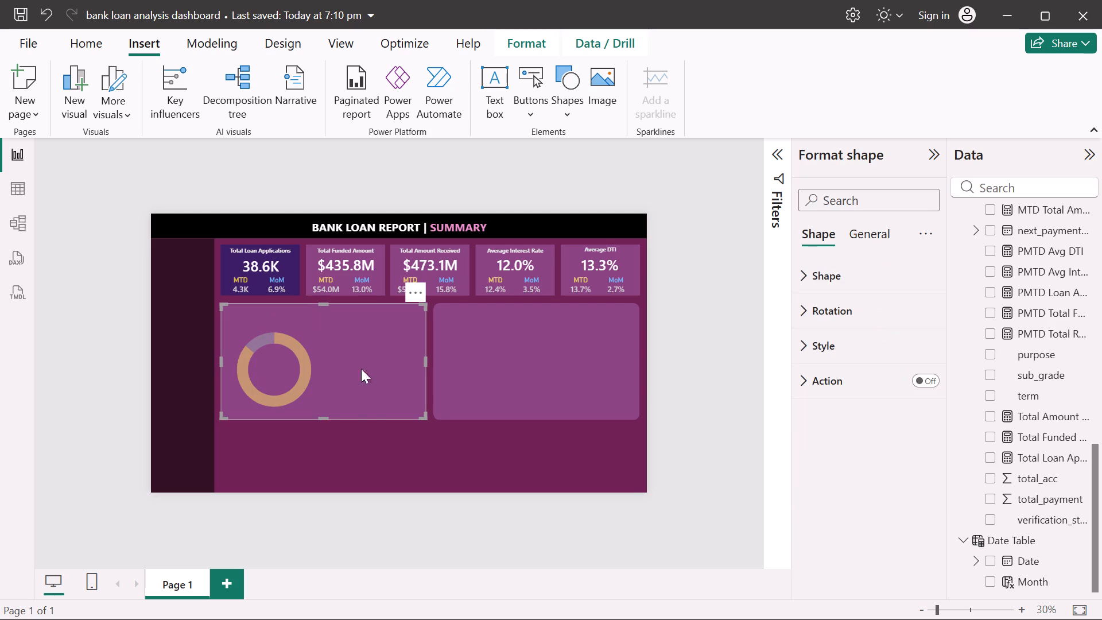
click(408, 462)
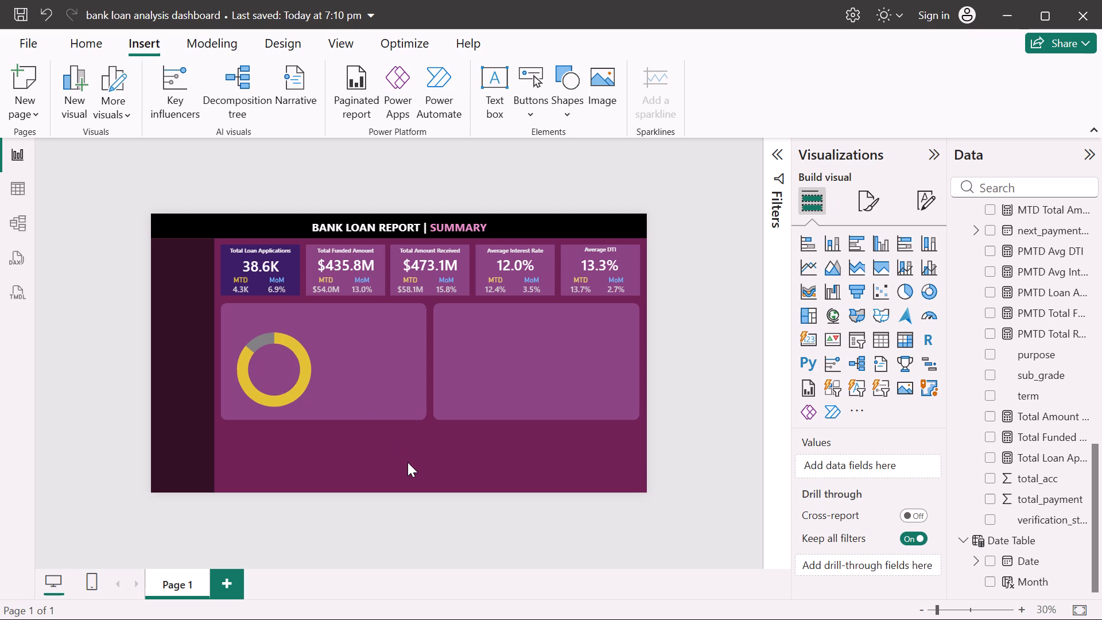
Duplicate the main value card inside the Average Interest Rate group on the report page.
double_click(502, 260)
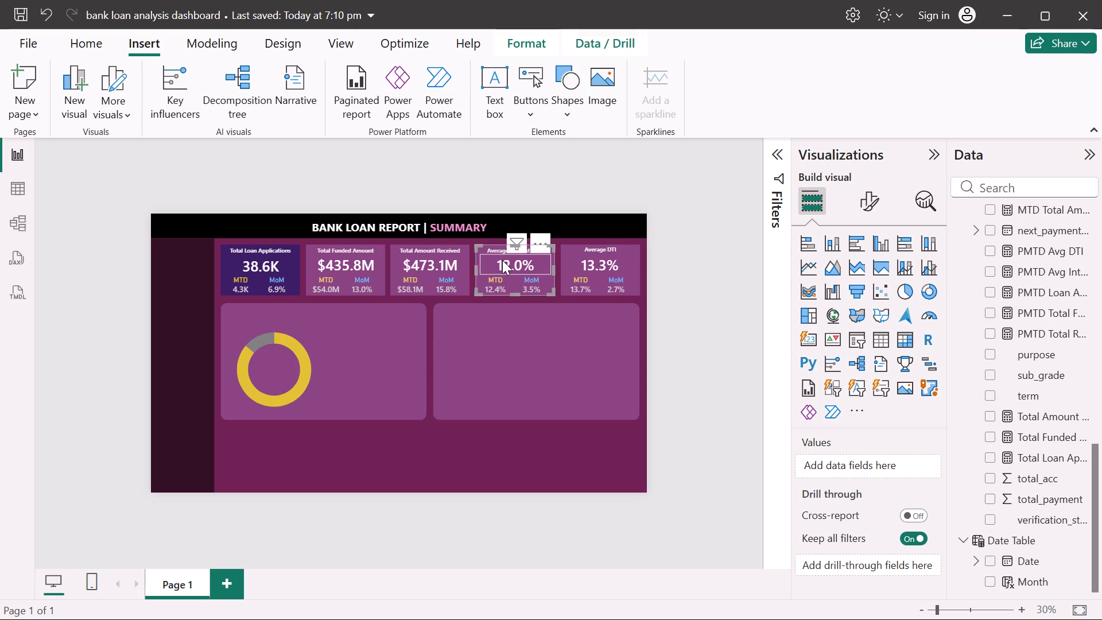
key(ctrl+c)
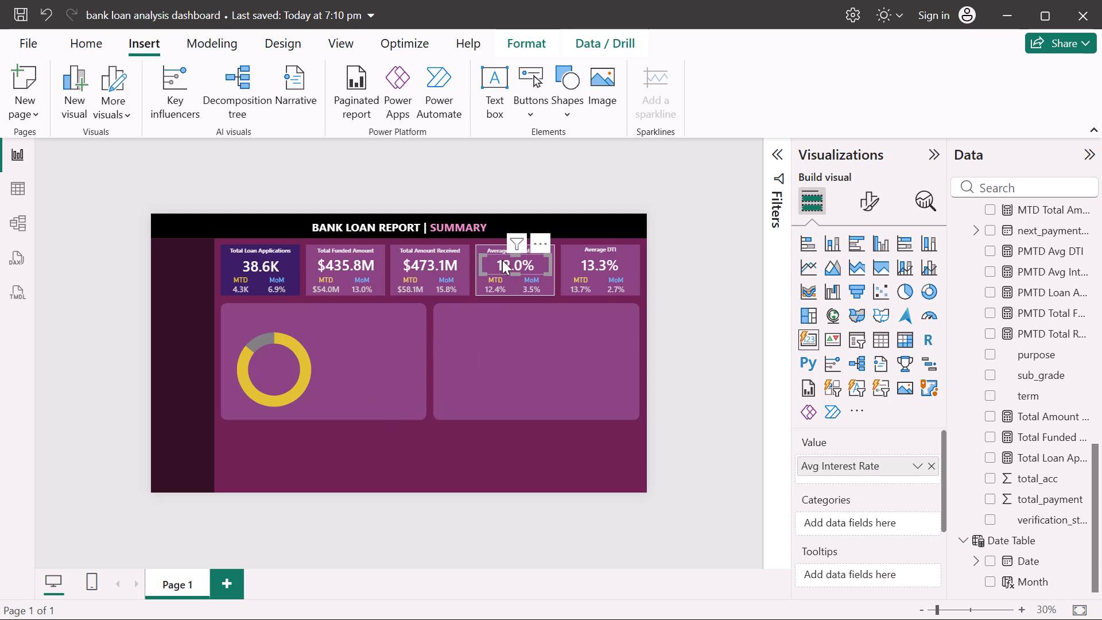
key(ctrl+v)
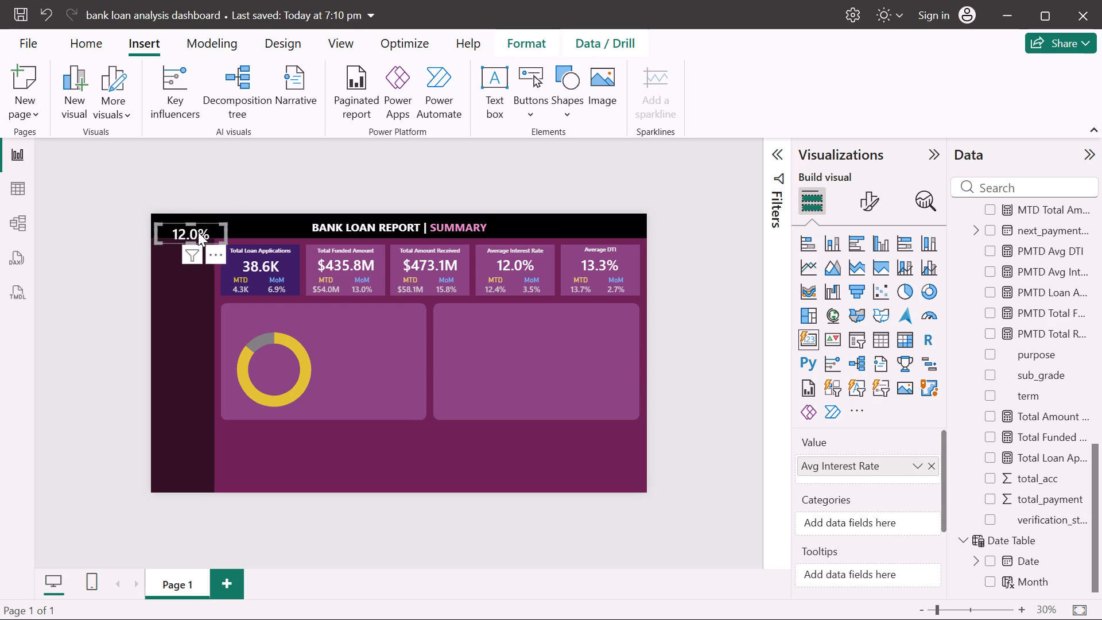
Create a new measure in the bank_loan_data table and name it Good Loan %.
scroll(1011, 226, up, 5)
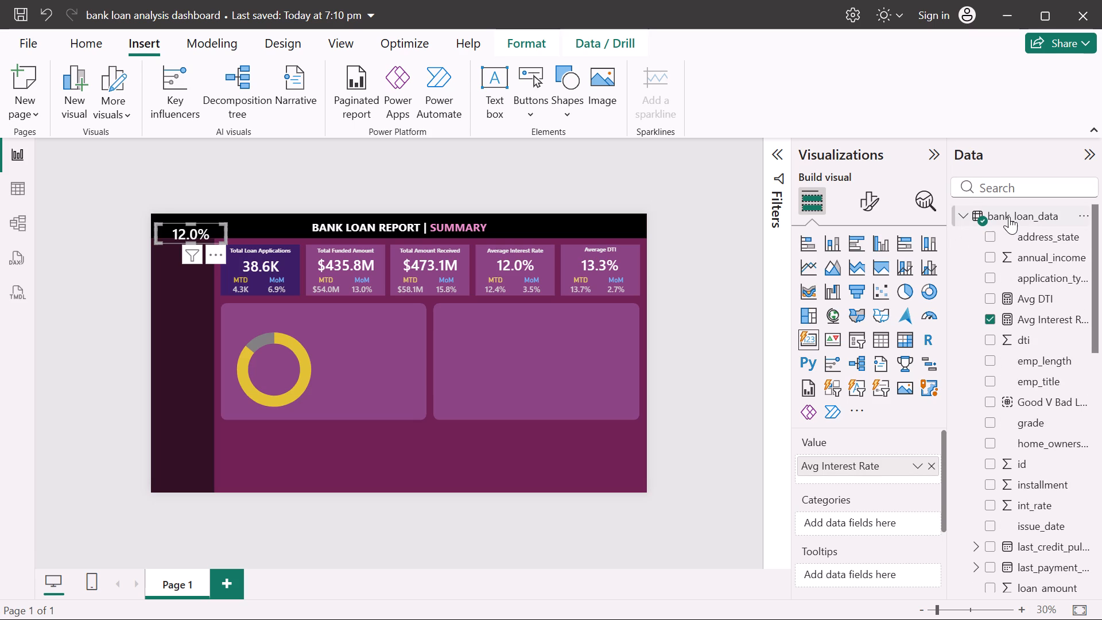
click(1010, 216)
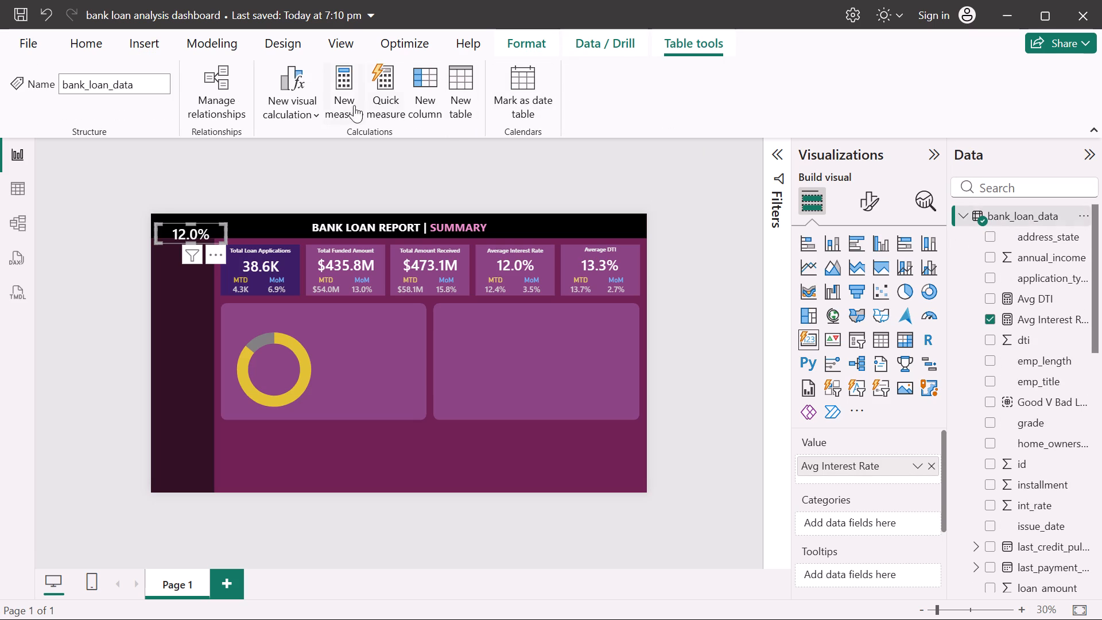
click(338, 81)
key(BackSpace)
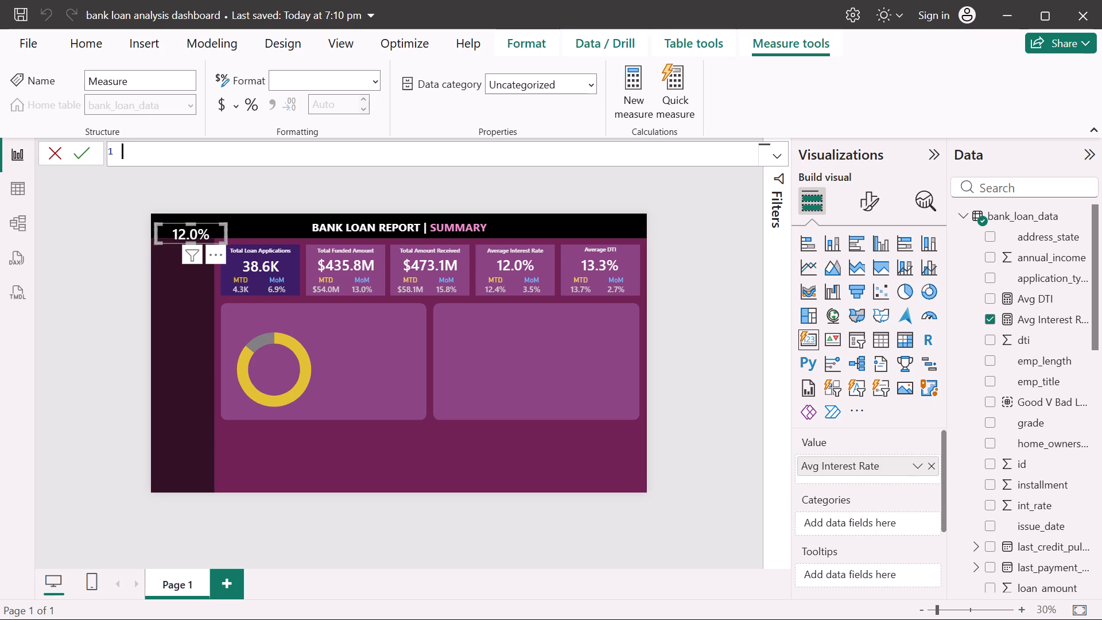
text(Good)
key(space)
text(Loan)
key(space)
key(shift+percent)
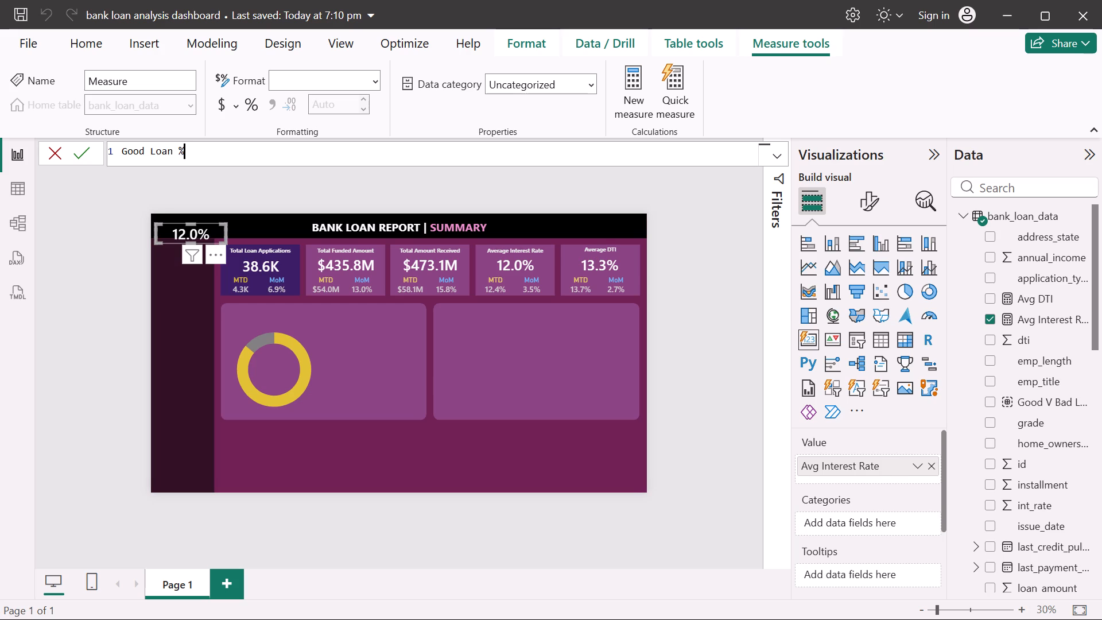
key(space)
text(=)
key(space)
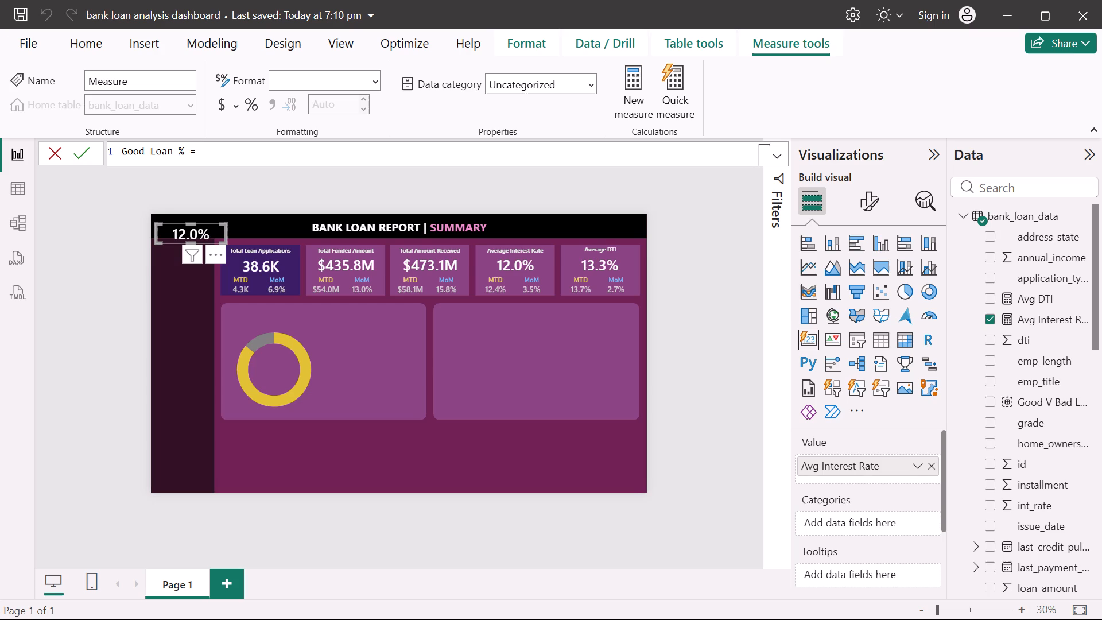
Begin the Good Loan % formula with an opening parenthesis and a CALCULATE of the [Total Loan Applications] measure.
key(shift+parenleft)
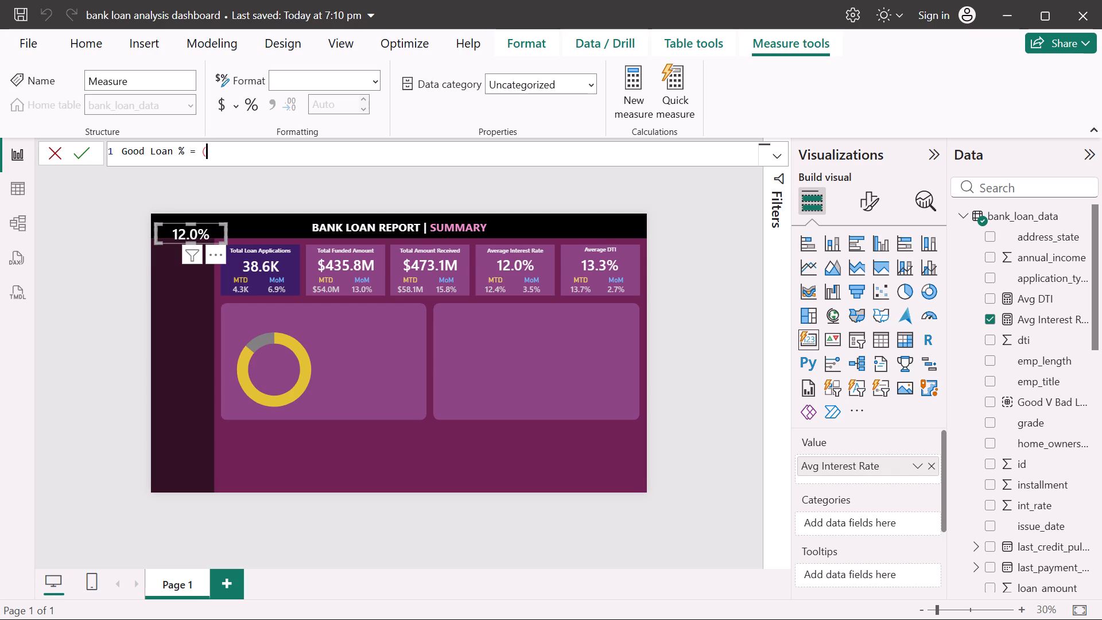
key(shift+c)
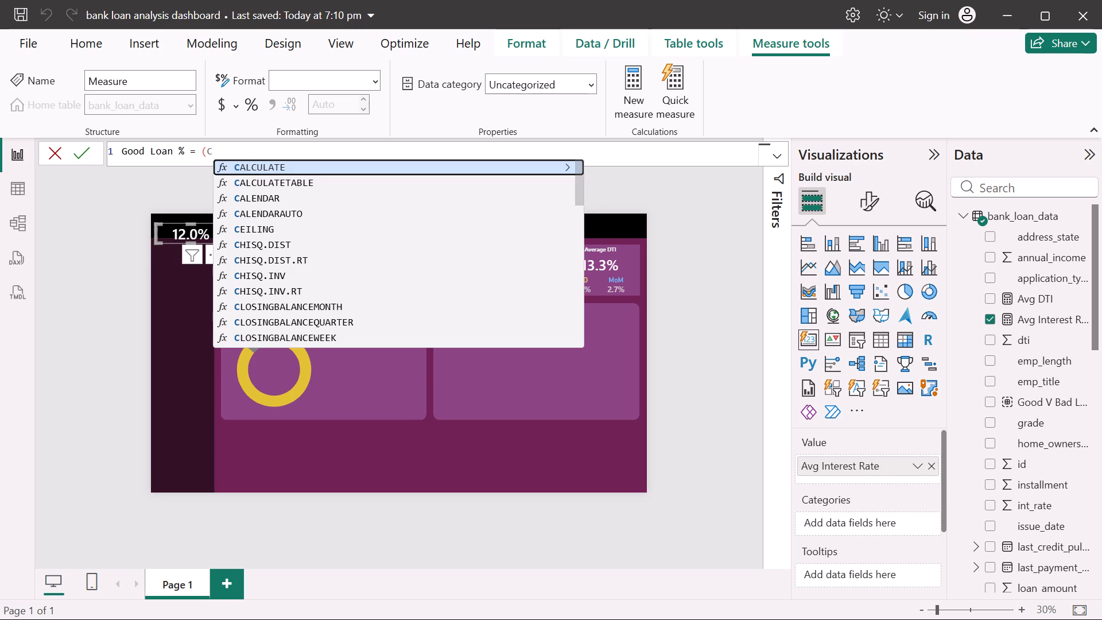
key(a)
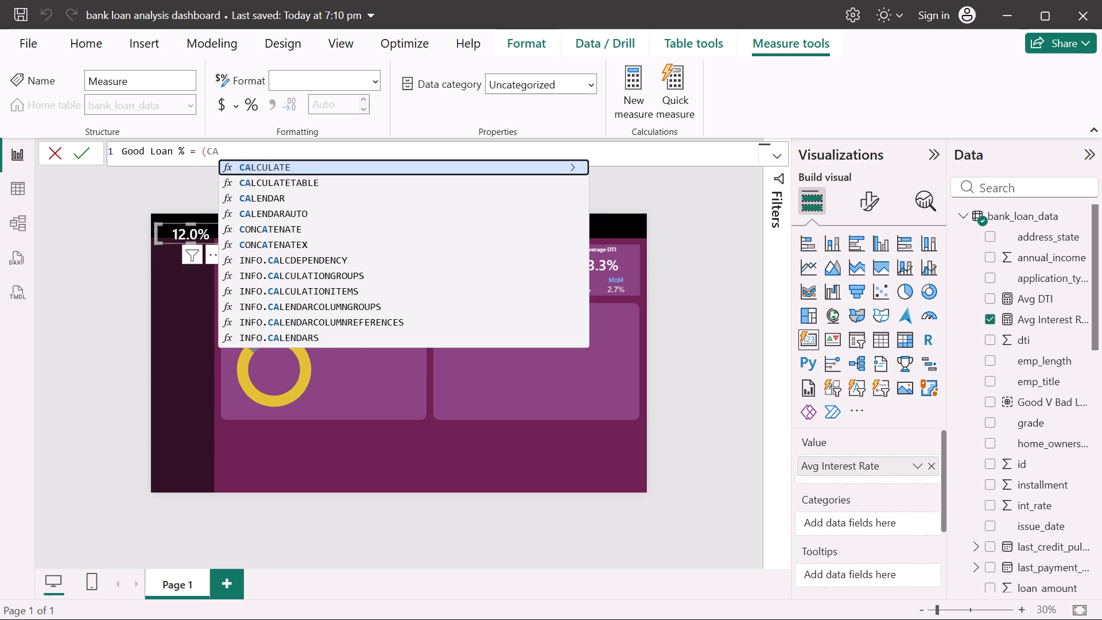
key(Tab)
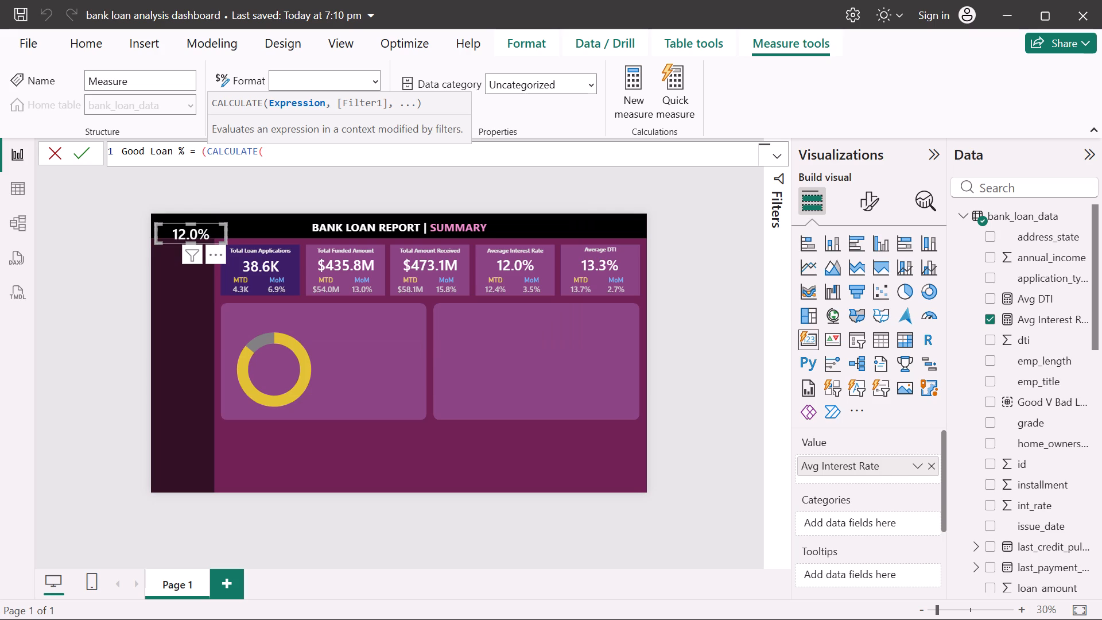
text(TOTA)
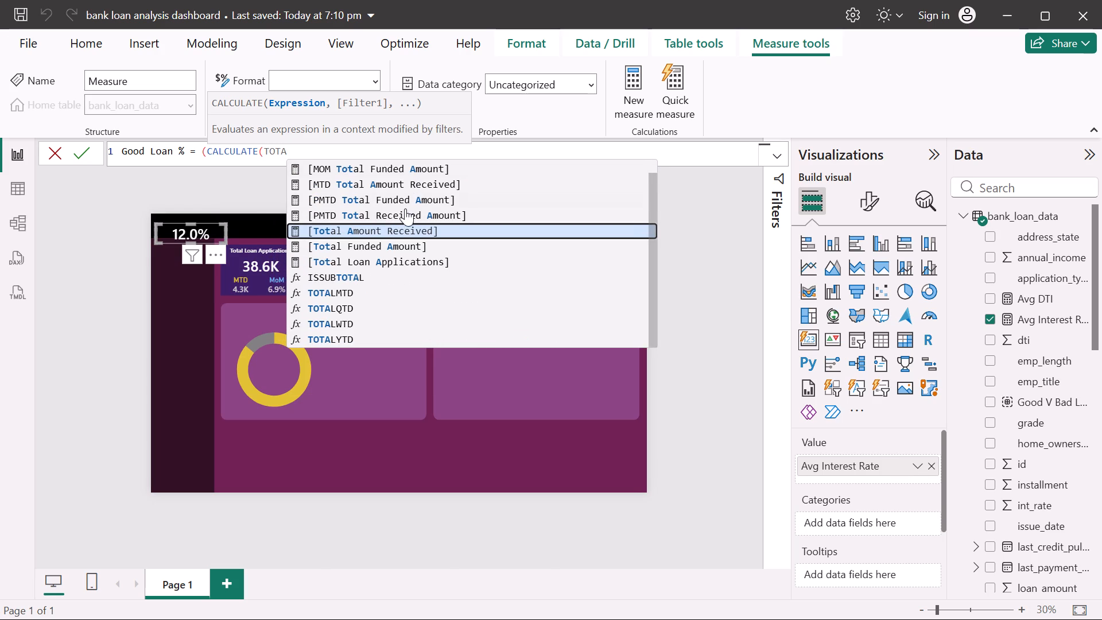
click(405, 263)
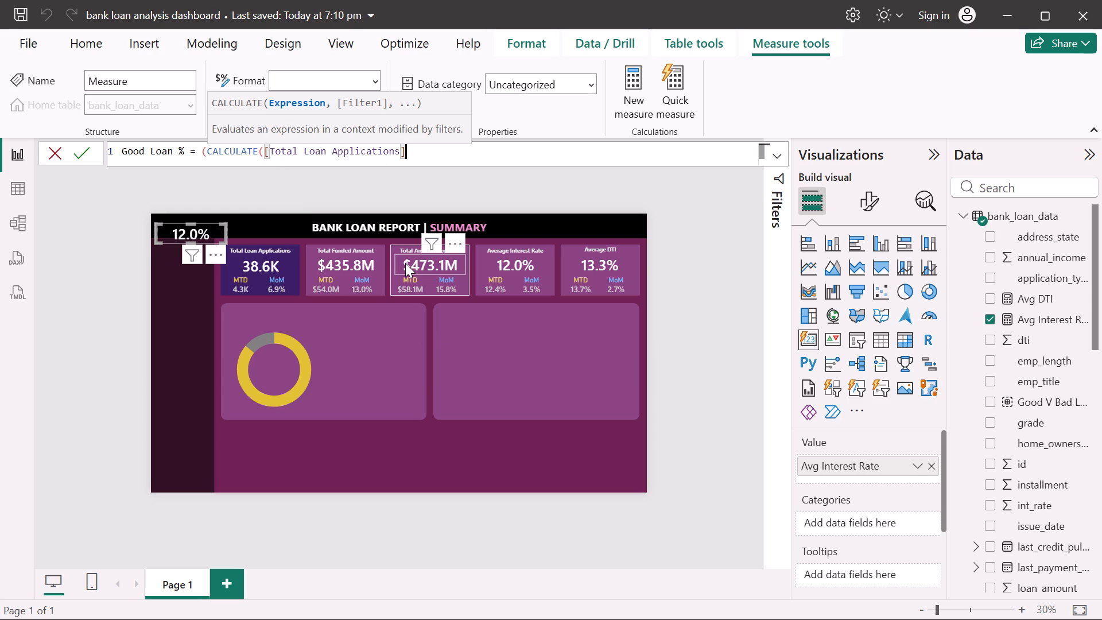
Add the filter bank_loan_data[Good V Bad Loan]='Good Loan' to the CALCULATE expression and close both parentheses.
key(comma)
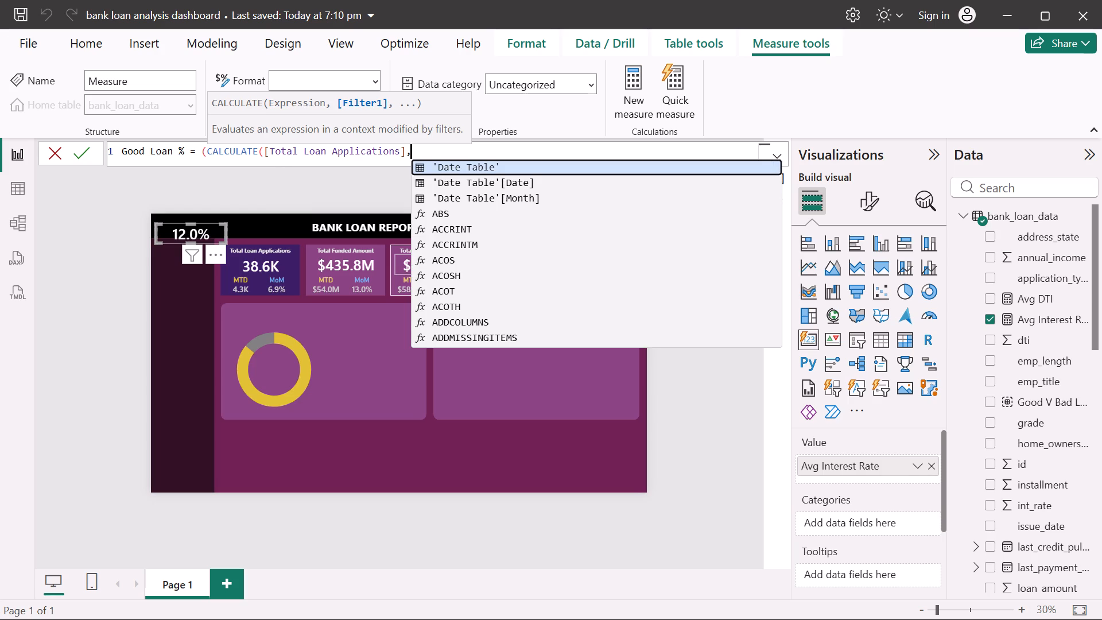
text(GOO)
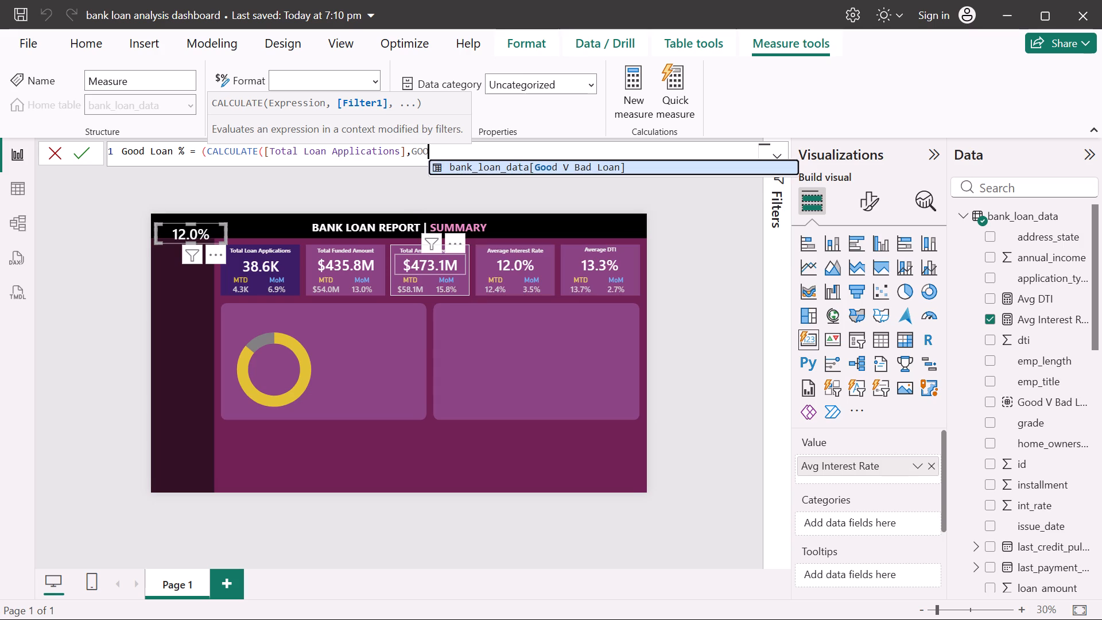
click(517, 167)
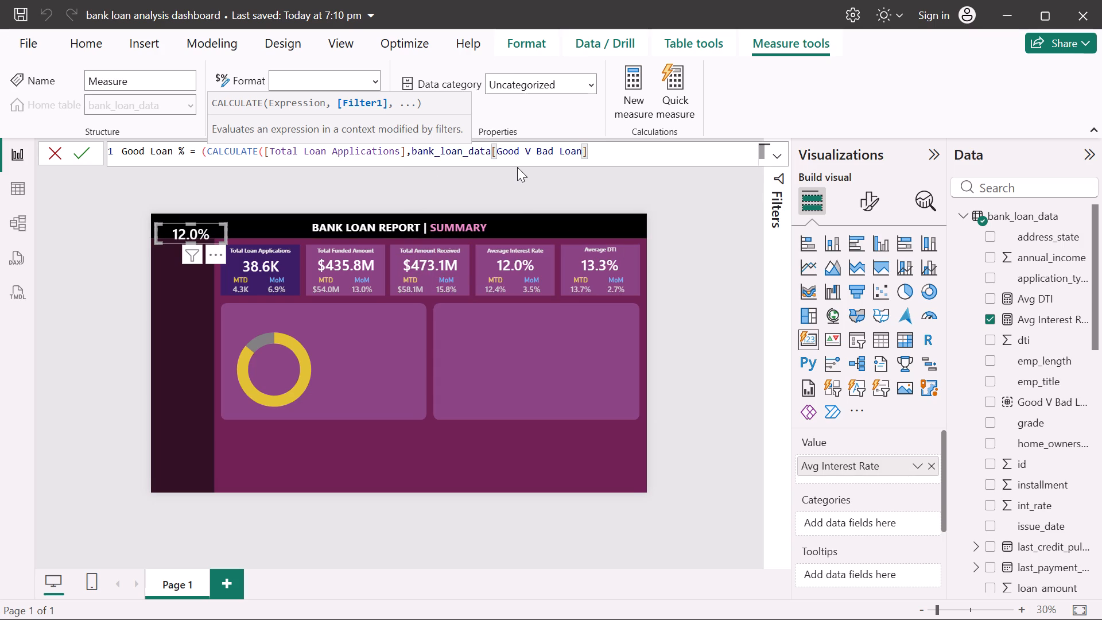
key(equal)
key(apostrophe)
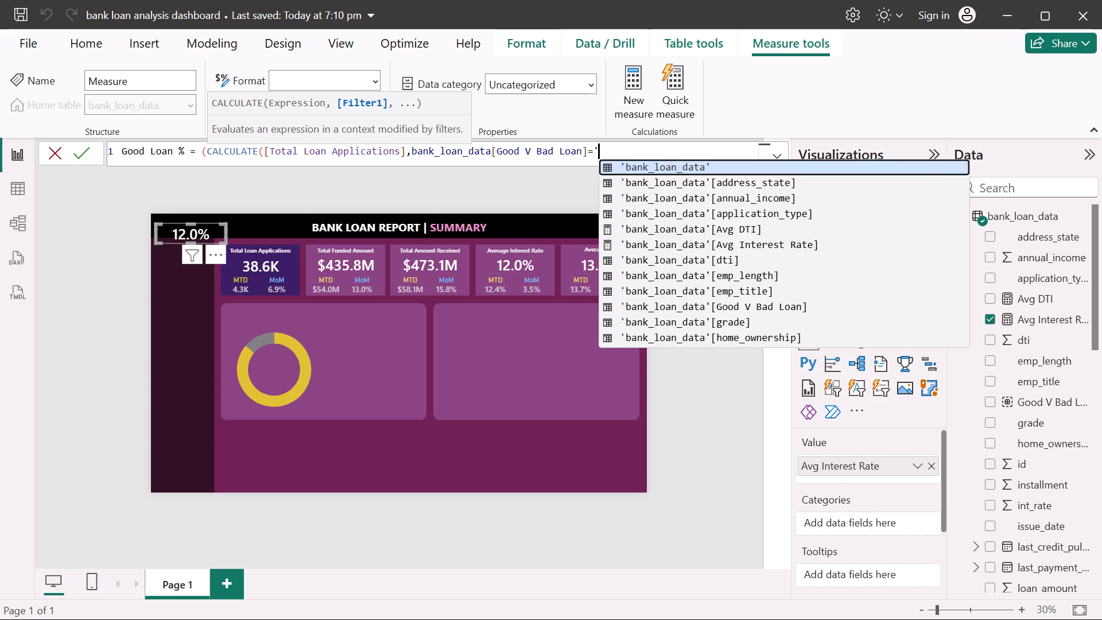
text(GOO)
key(BackSpace)
key(BackSpace)
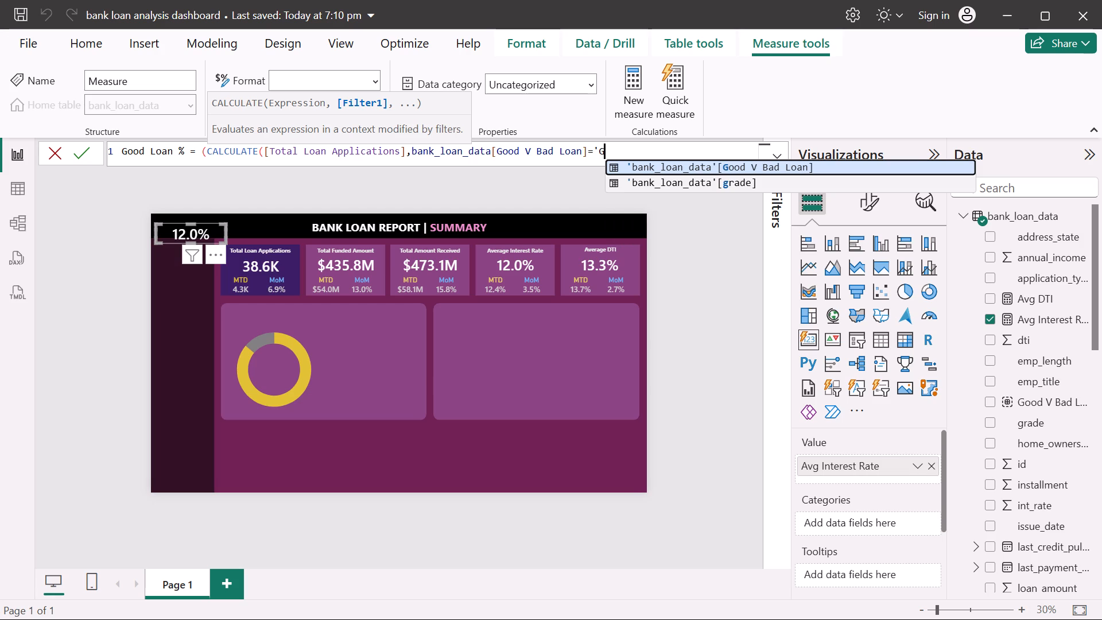
text(ood)
key(space)
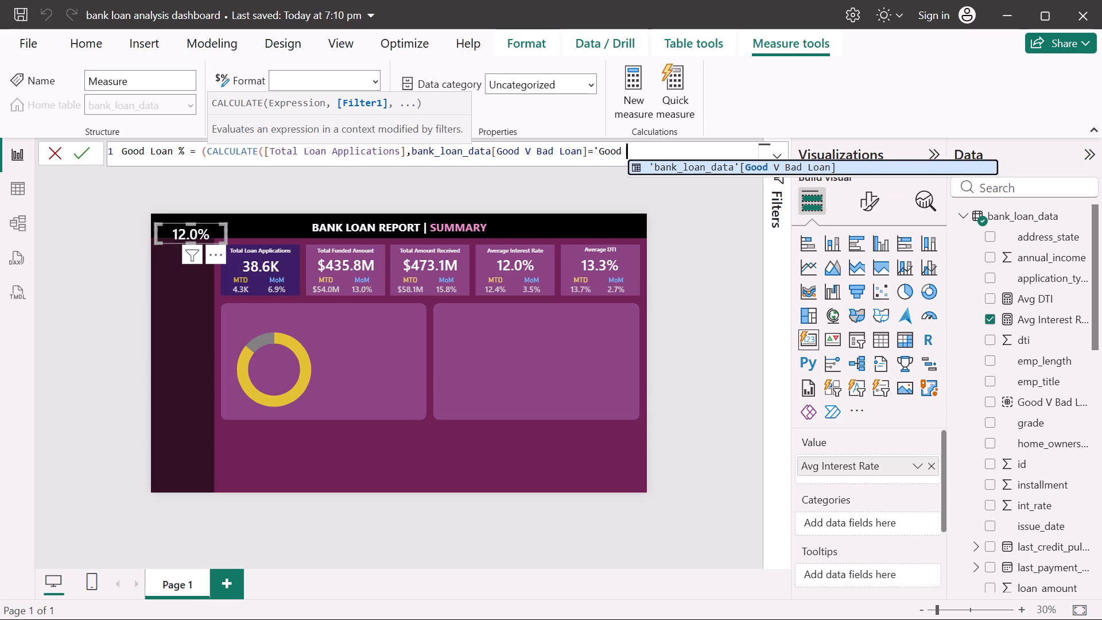
key(j)
key(BackSpace)
key(l)
text(oan)
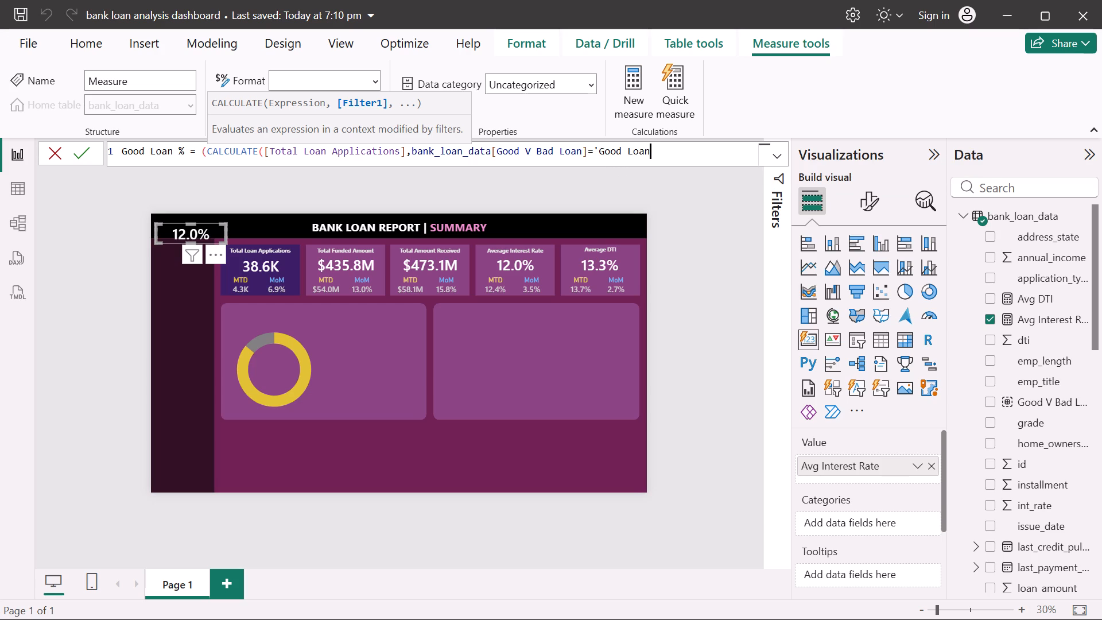
key(apostrophe)
text()))
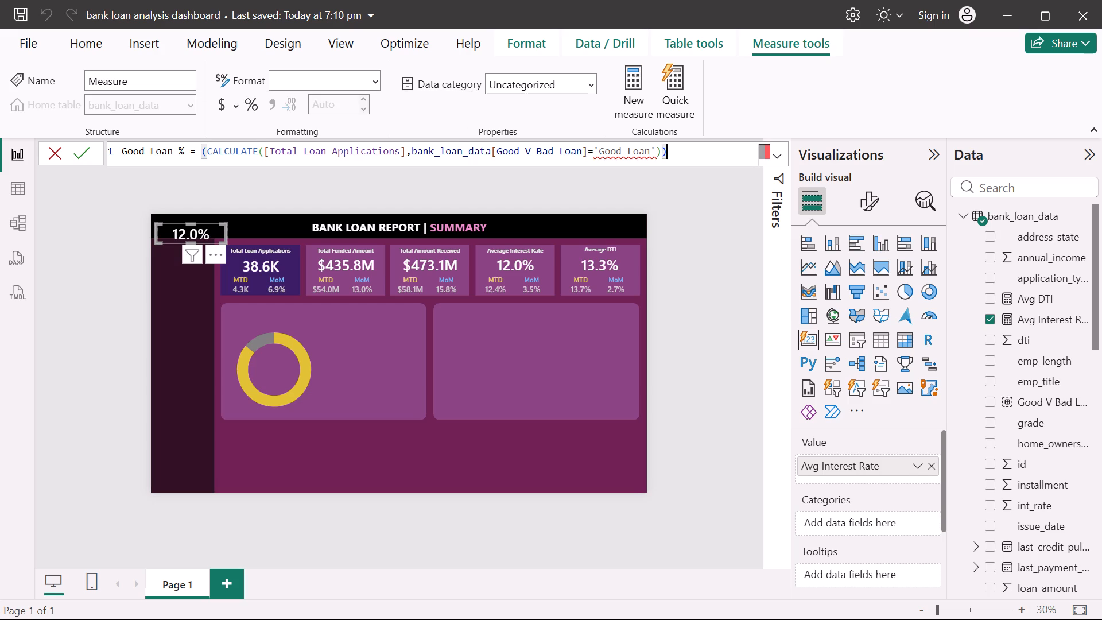
Divide the CALCULATE result in the Good Loan % formula by [TotalLoan Applications].
key(slash)
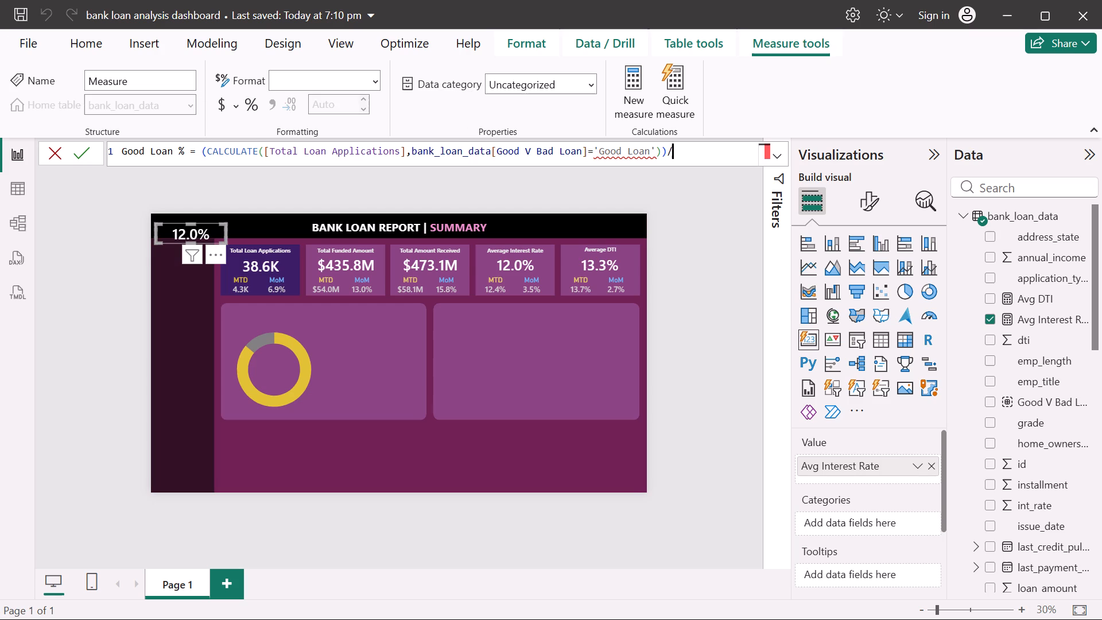
key(bracketleft)
text(Total)
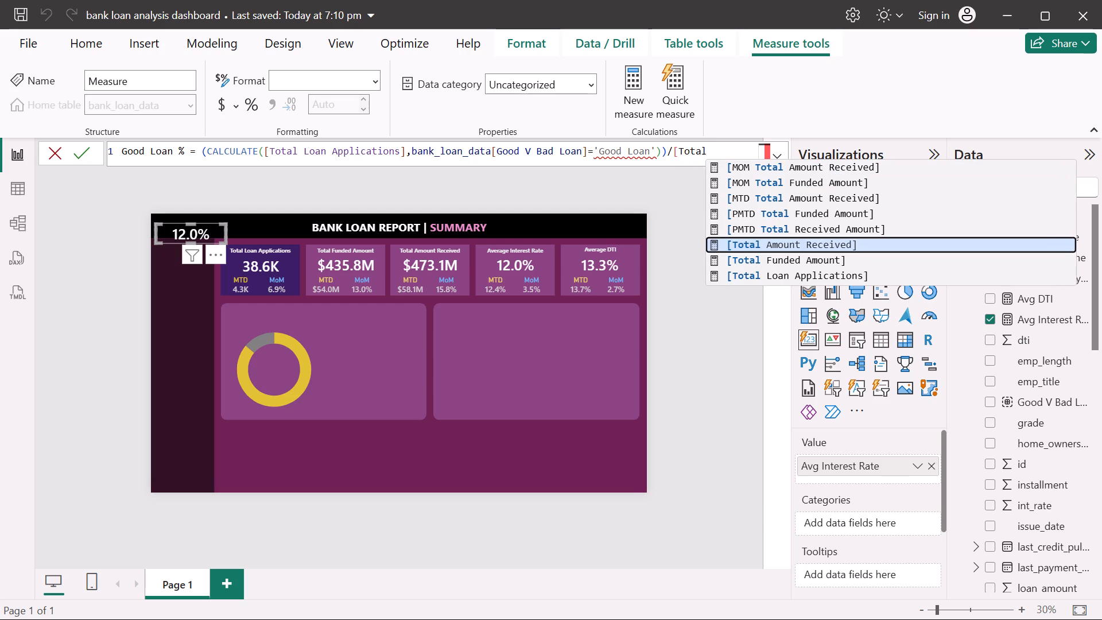
text(Loan)
key(space)
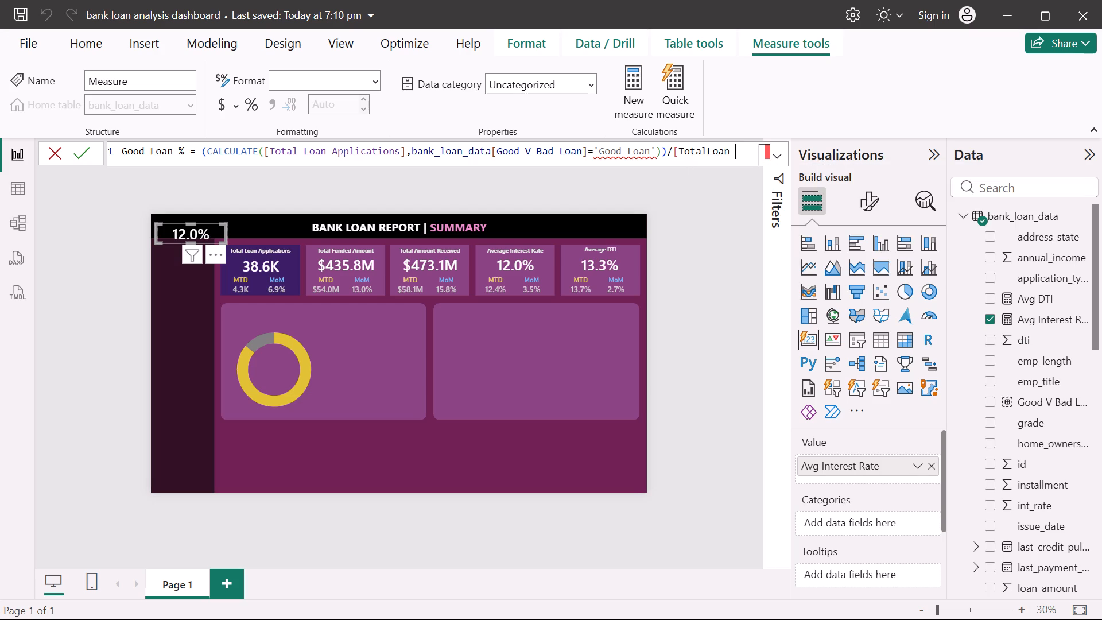
text(Applicatio)
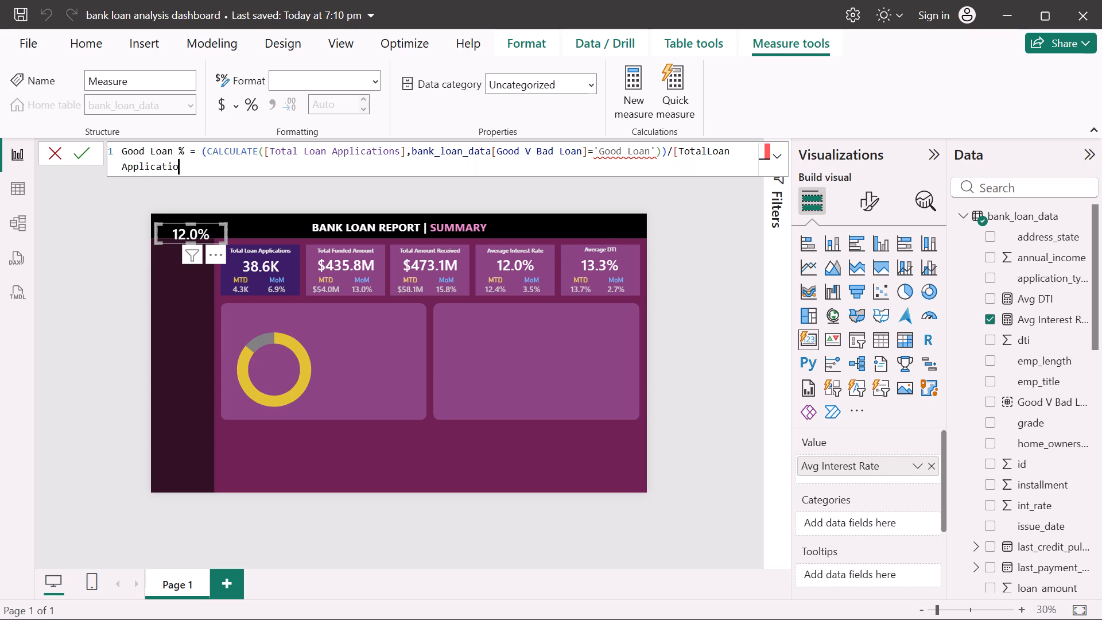
text(ns)
key(bracketright)
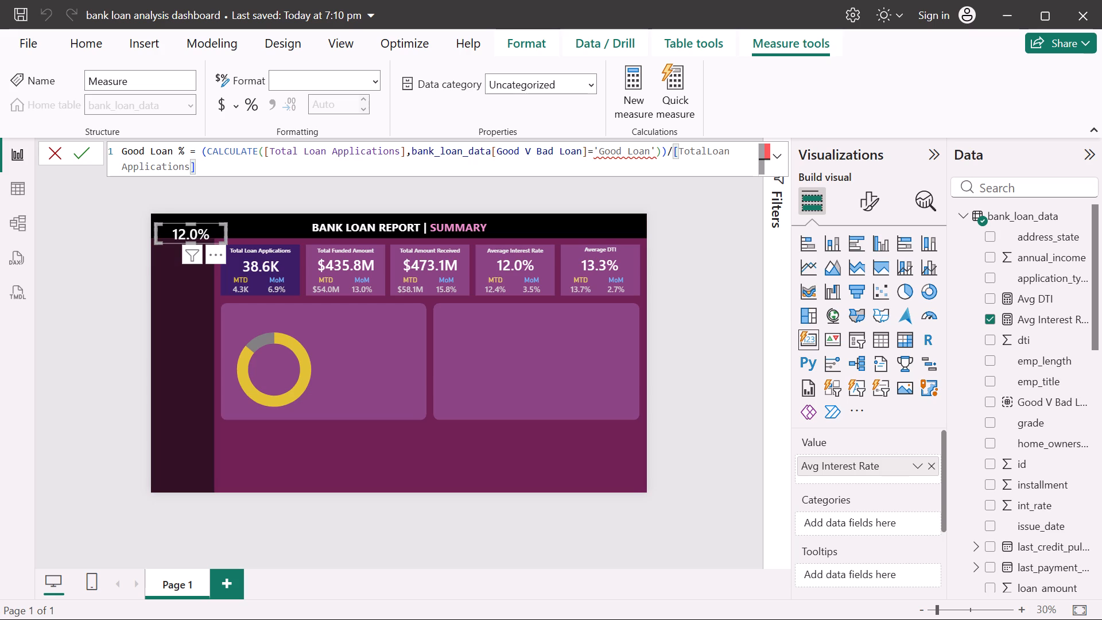
Replace the single quotes around Good Loan in the filter with double quotes and commit the measure formula.
click(599, 150)
key(BackSpace)
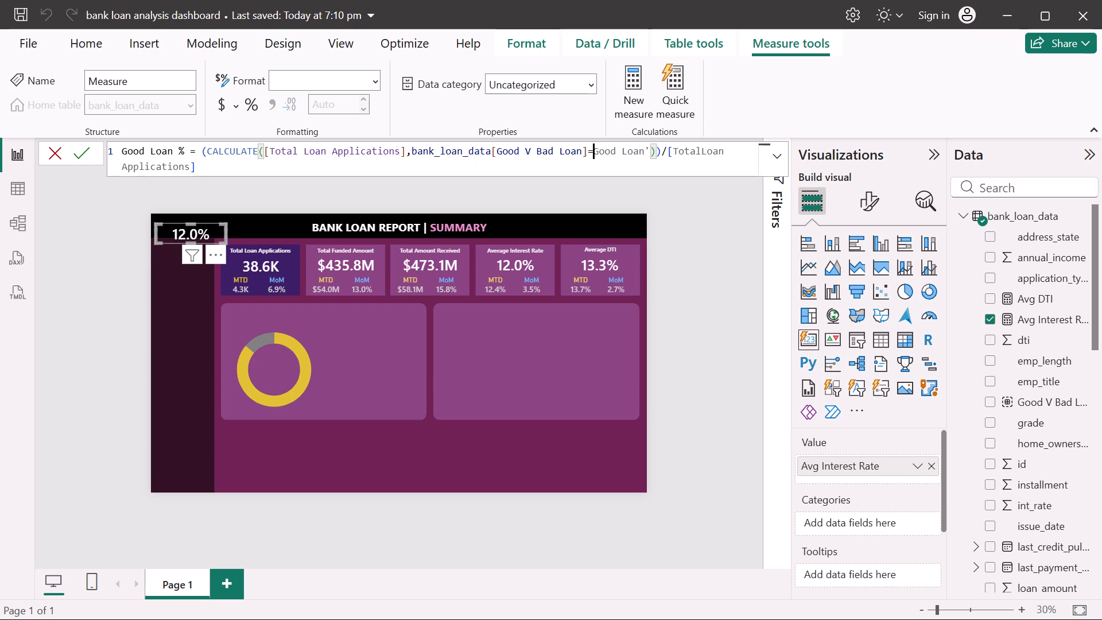
key(apostrophe)
key(BackSpace)
key(shift+quotedbl)
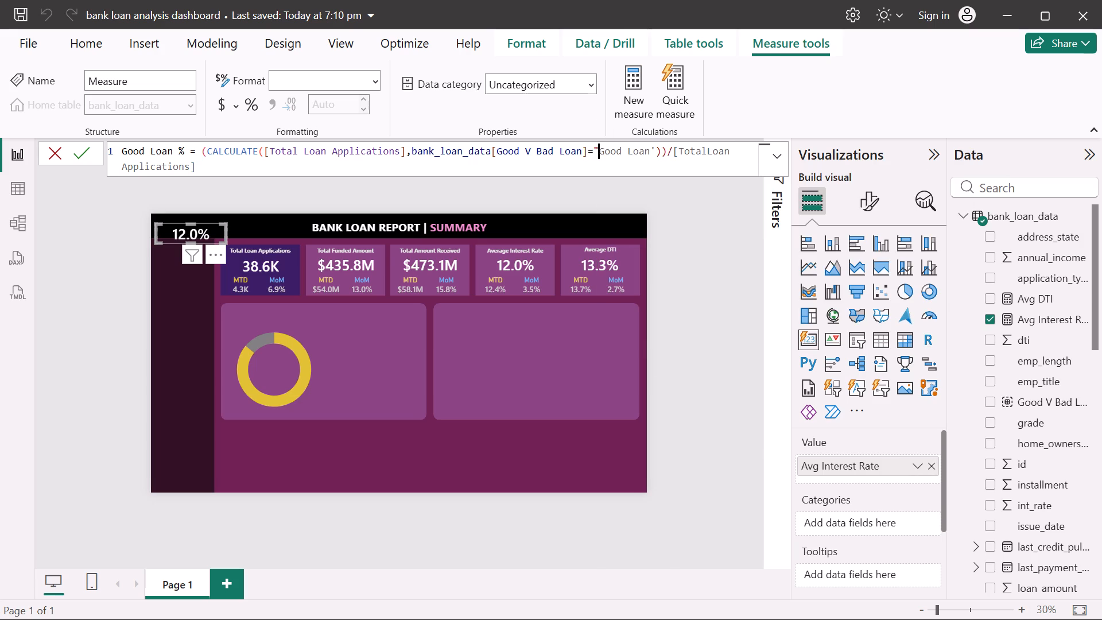
click(657, 153)
key(BackSpace)
key(shift+quotedbl)
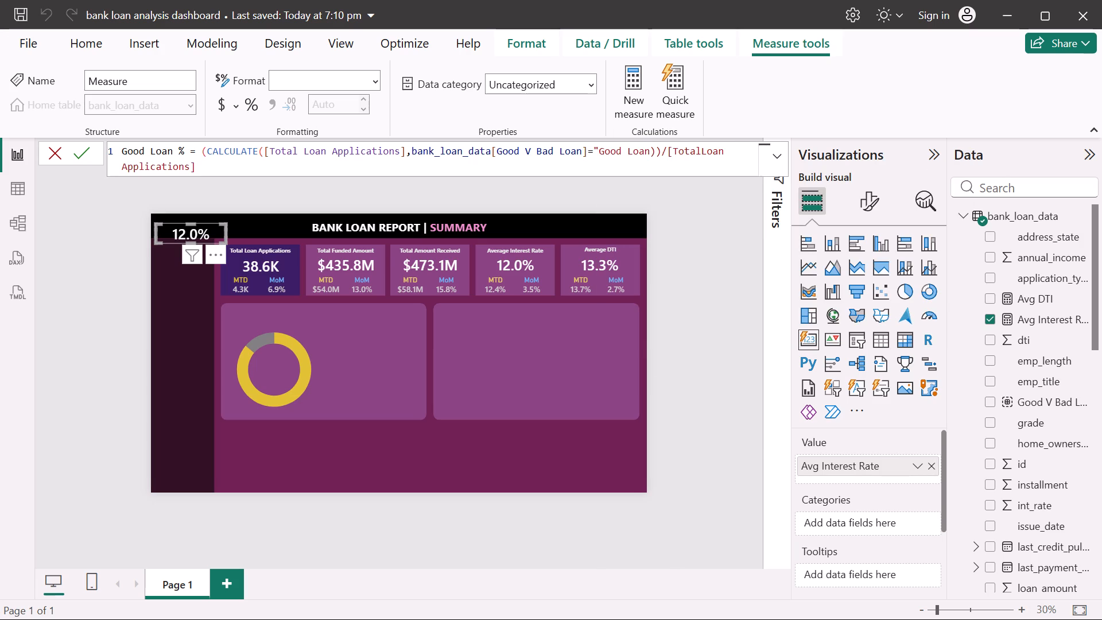
click(80, 150)
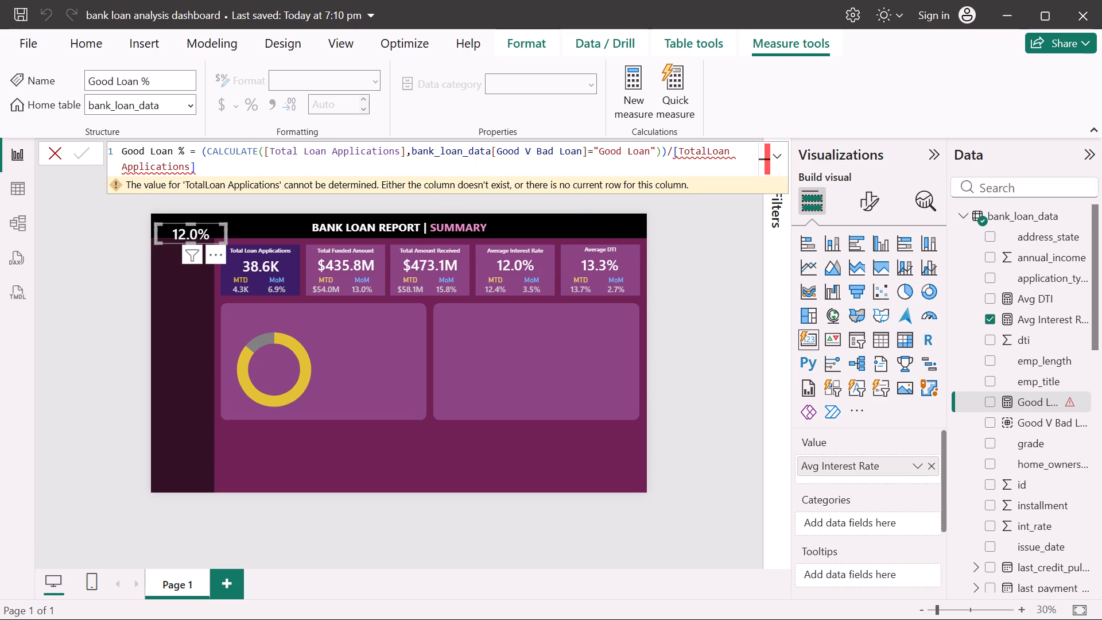
Correct the denominator reference to [Total Loan Applications] and commit the Good Loan % measure again.
click(705, 150)
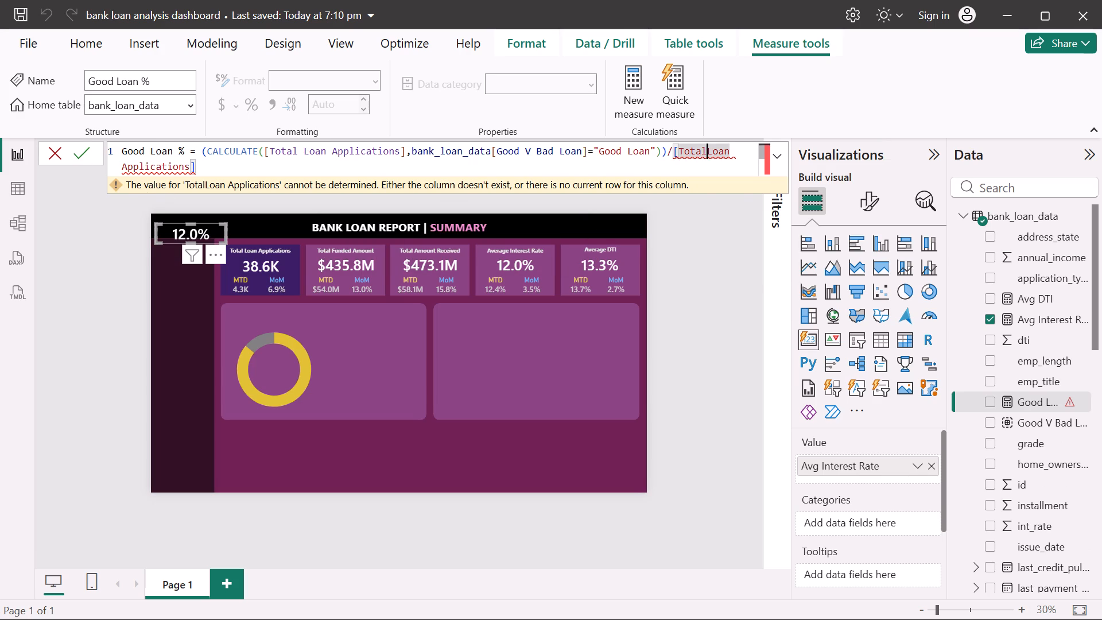
key(space)
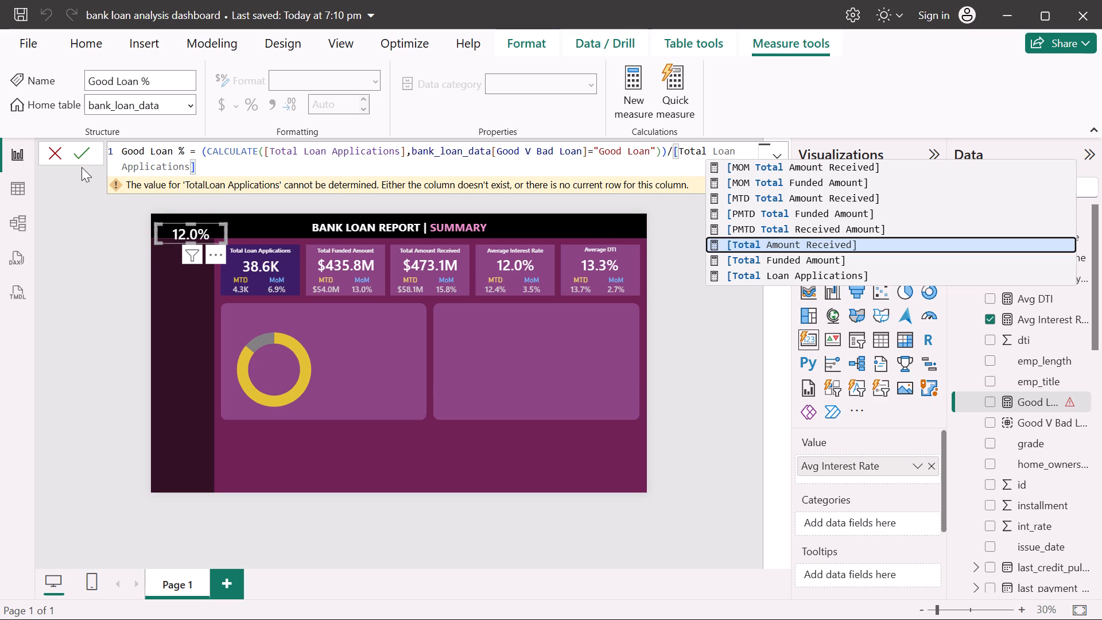
click(71, 150)
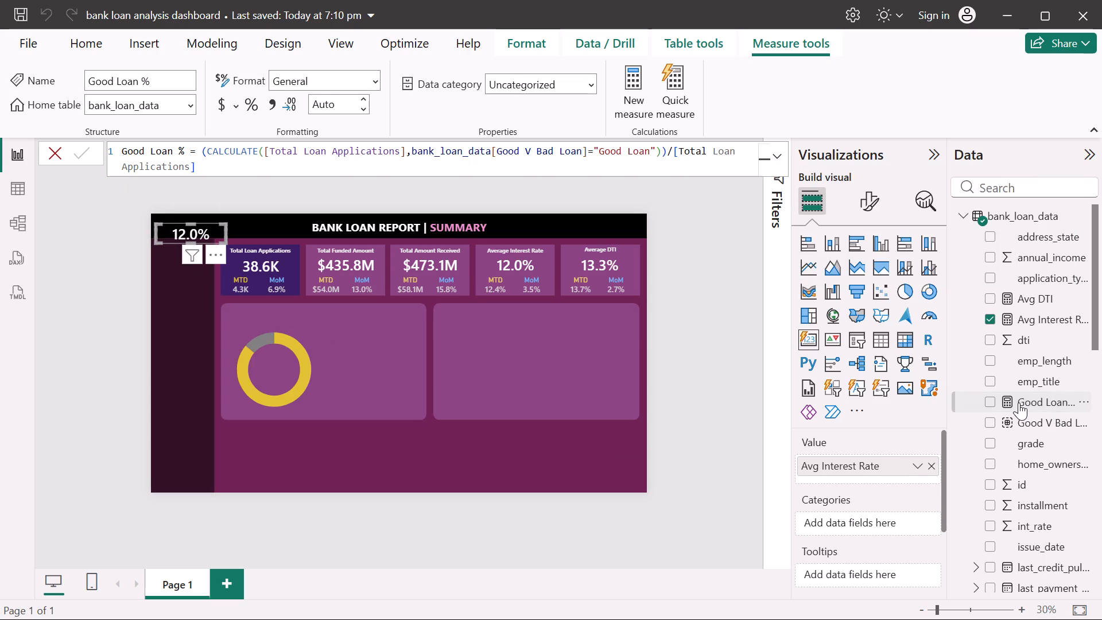
Replace Avg Interest Rate with the Good Loan % measure as the value of the duplicated card.
drag(1019, 402, 824, 470)
drag(824, 470, 1022, 396)
drag(1022, 396, 864, 472)
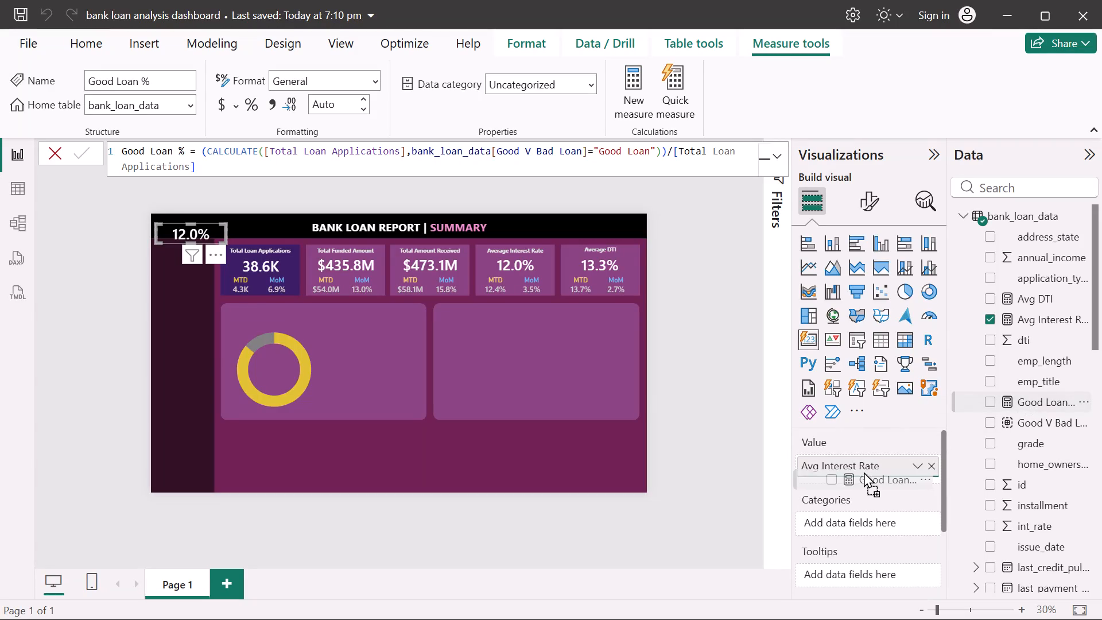
drag(864, 472, 865, 466)
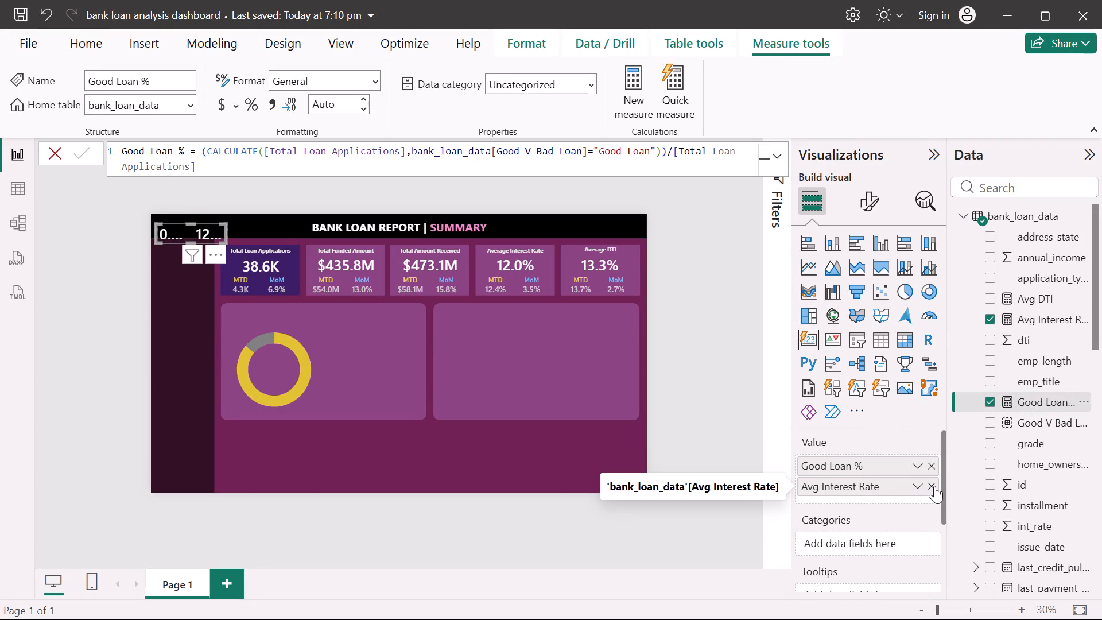
click(934, 486)
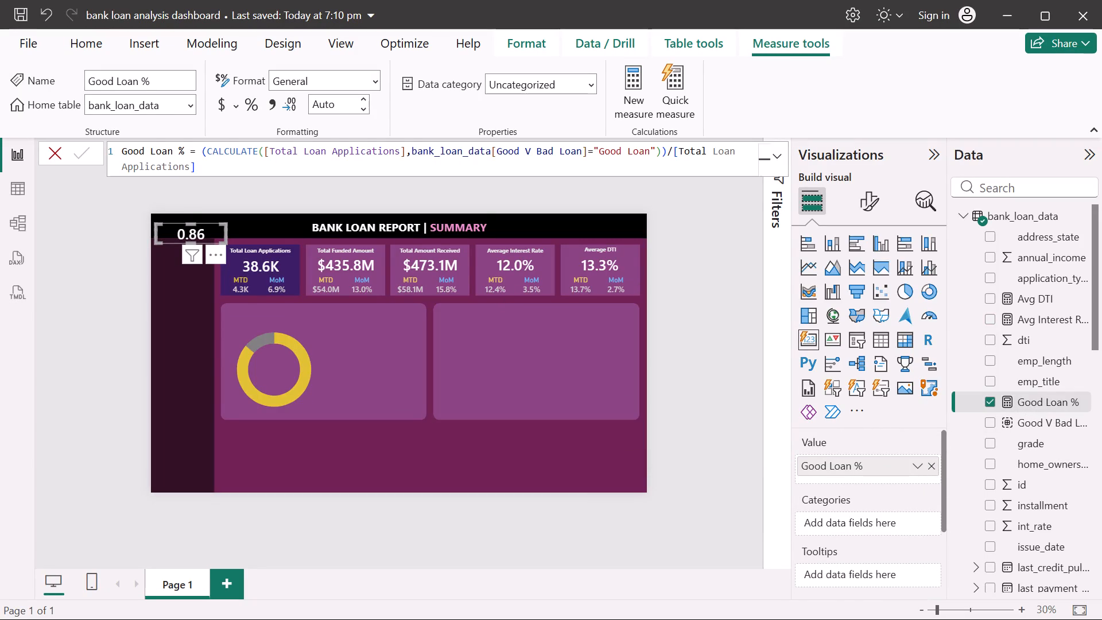
Format the Good Loan % measure as a percentage with 1 decimal place.
click(377, 83)
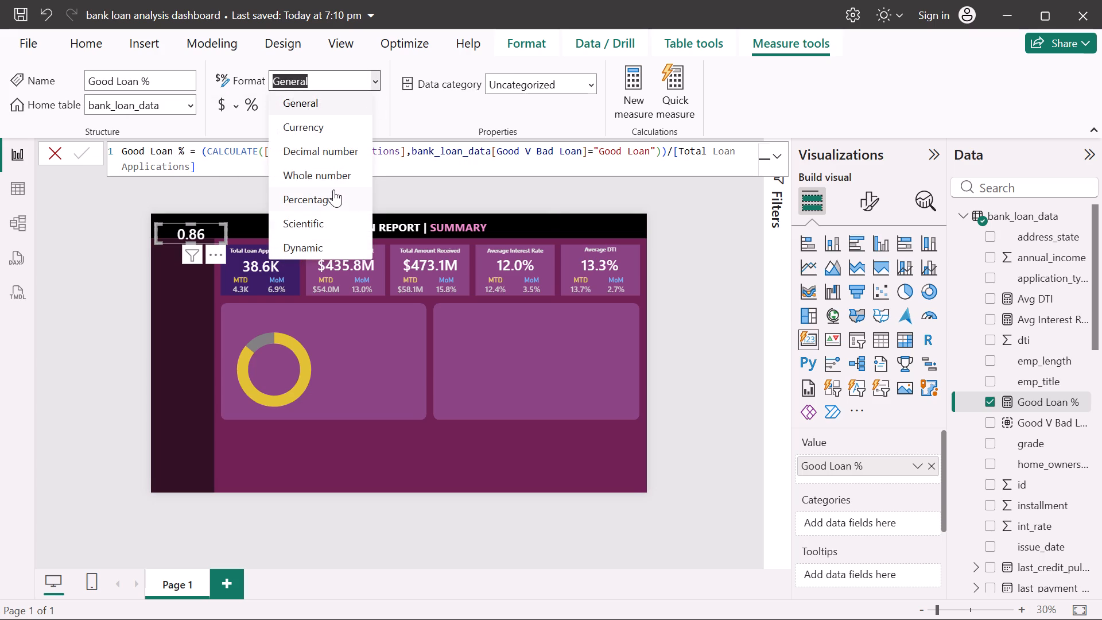
click(334, 190)
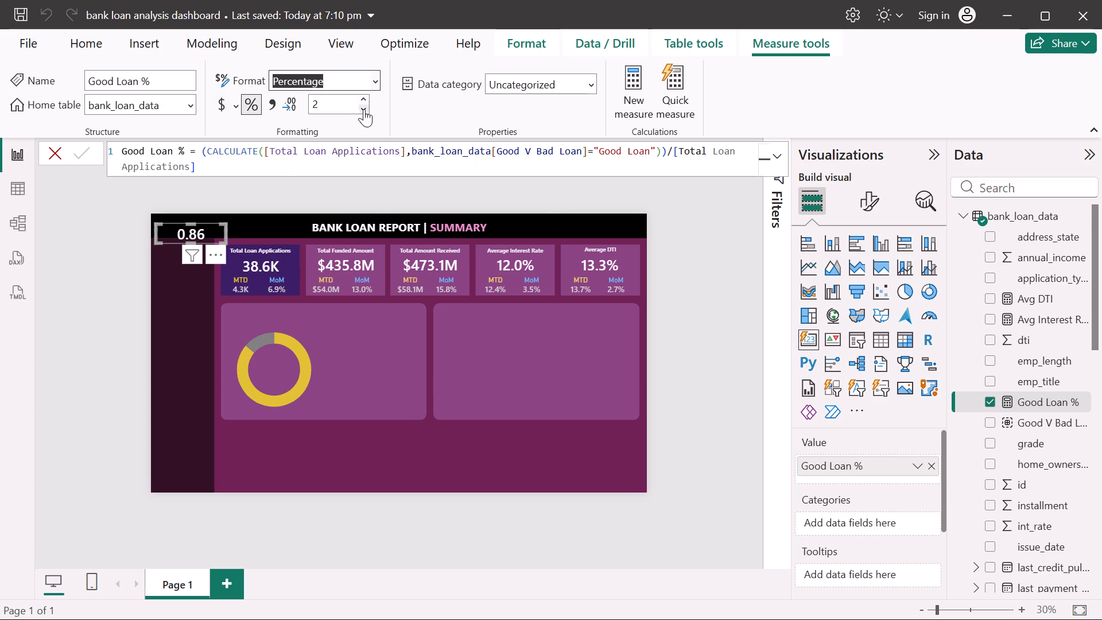
click(363, 109)
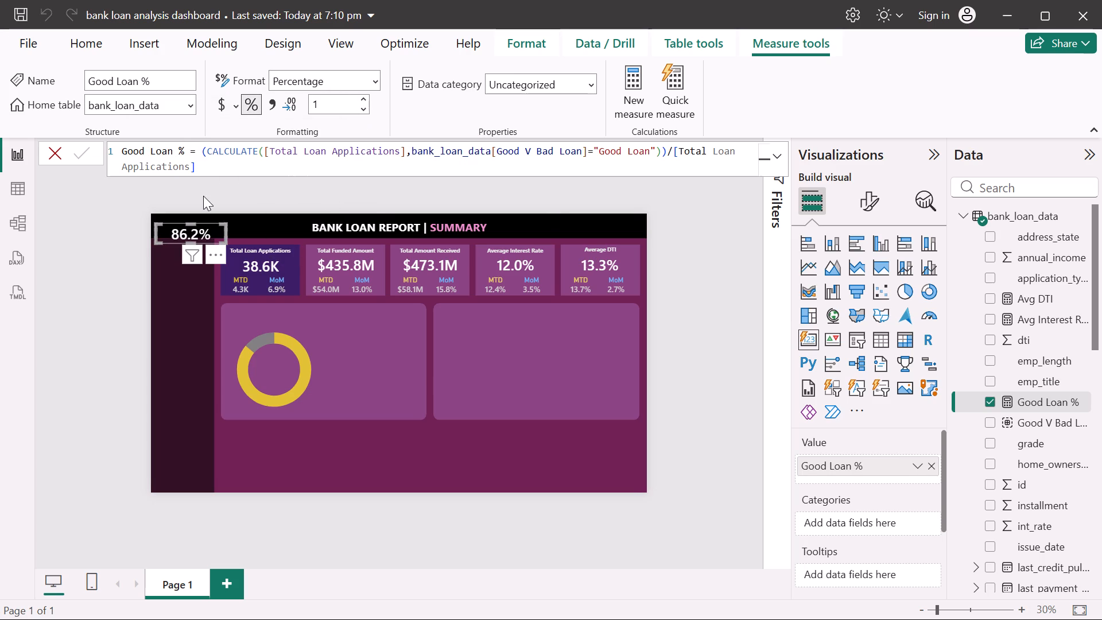
click(128, 263)
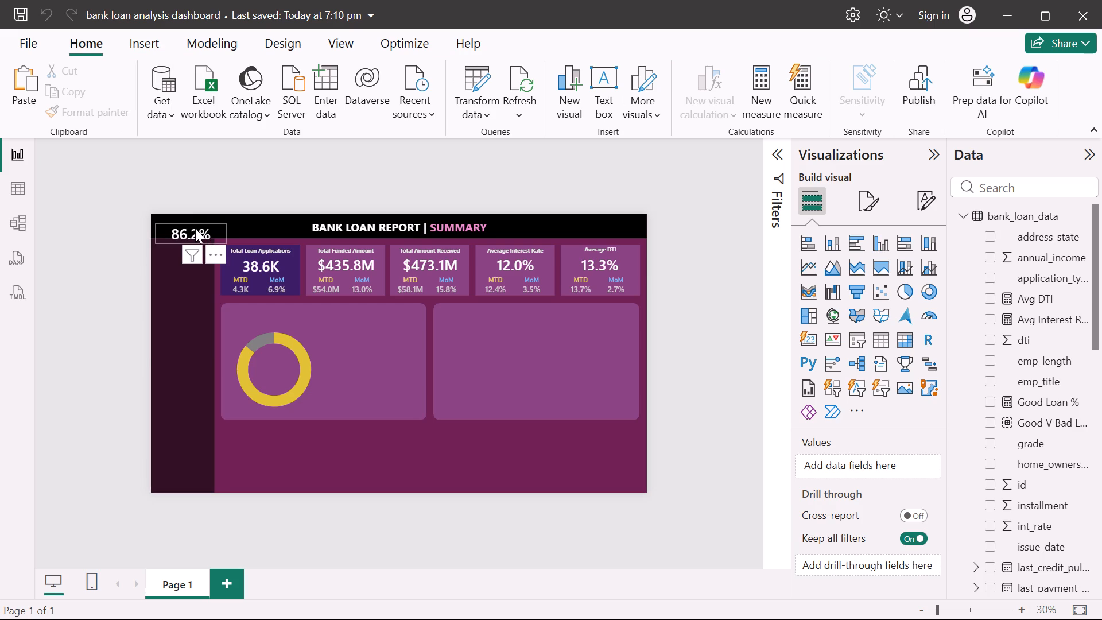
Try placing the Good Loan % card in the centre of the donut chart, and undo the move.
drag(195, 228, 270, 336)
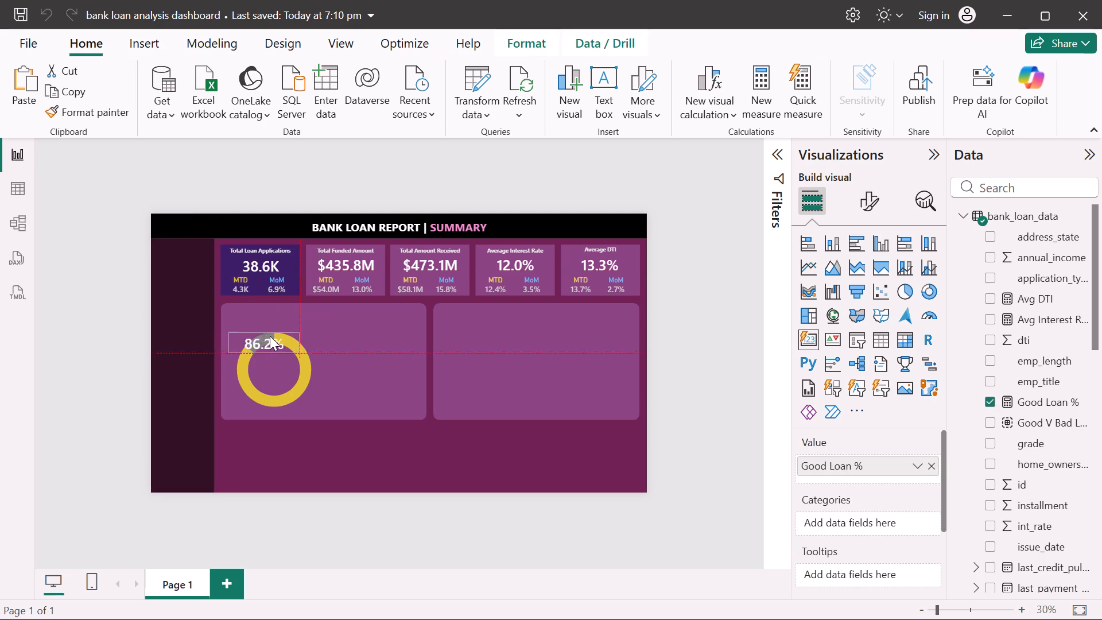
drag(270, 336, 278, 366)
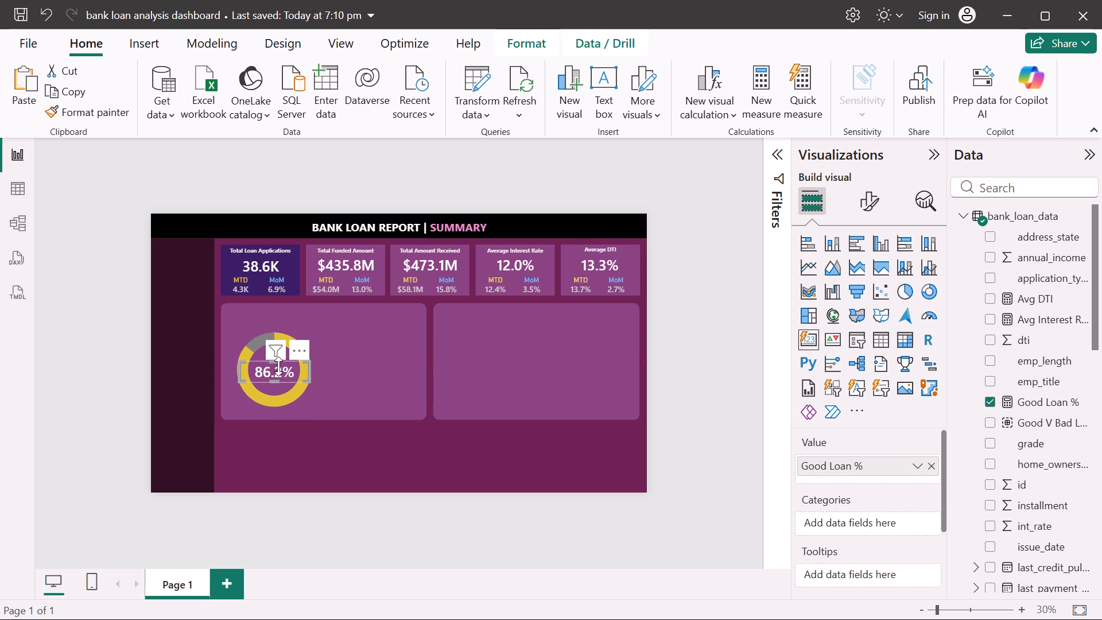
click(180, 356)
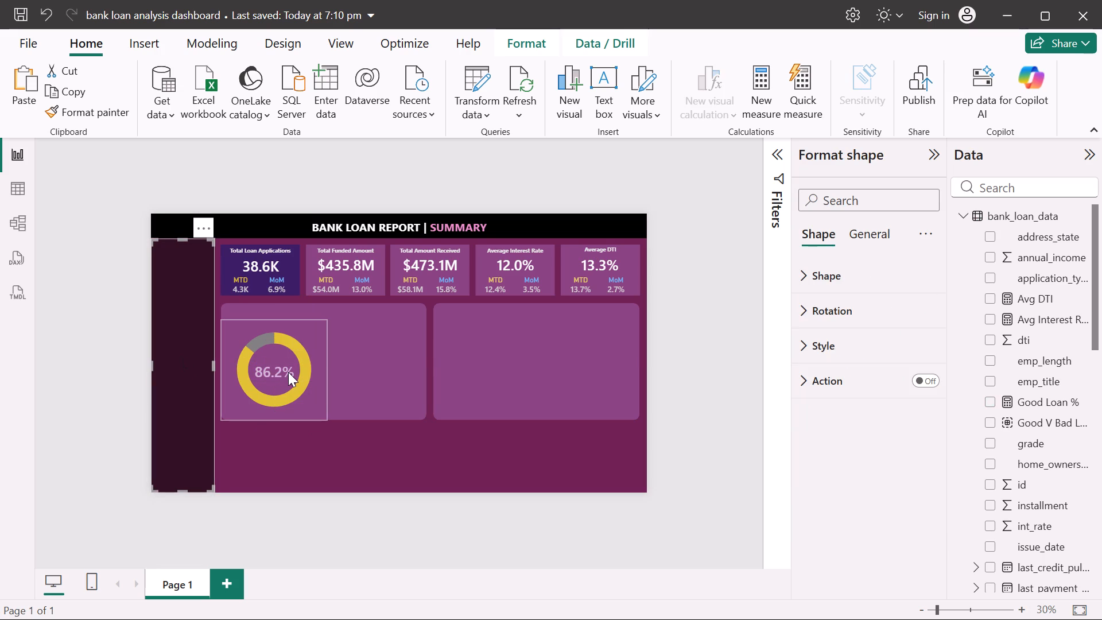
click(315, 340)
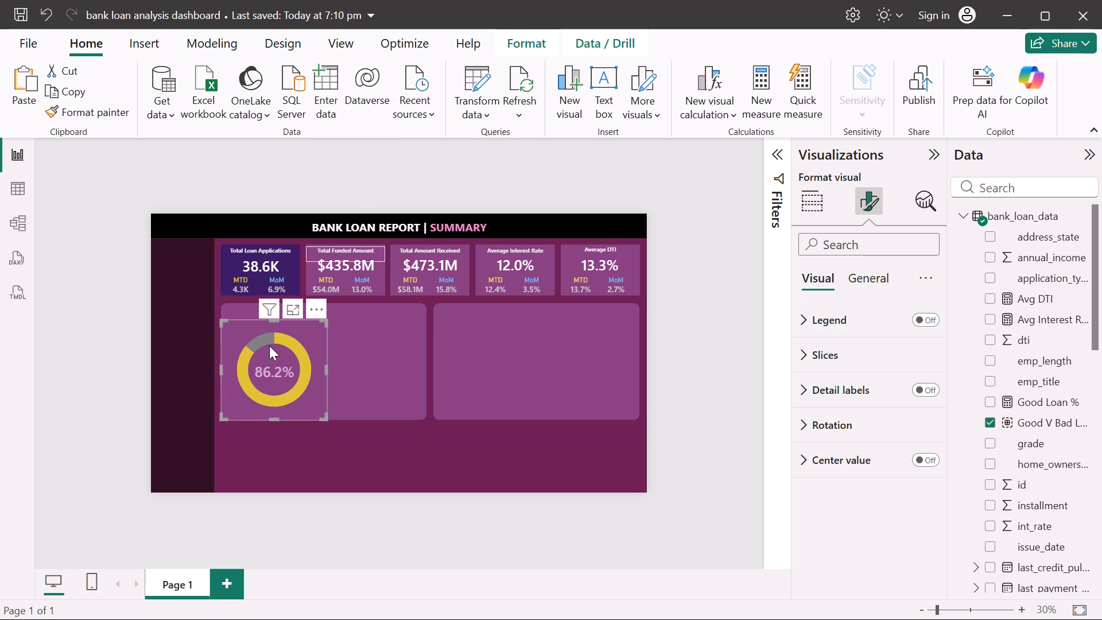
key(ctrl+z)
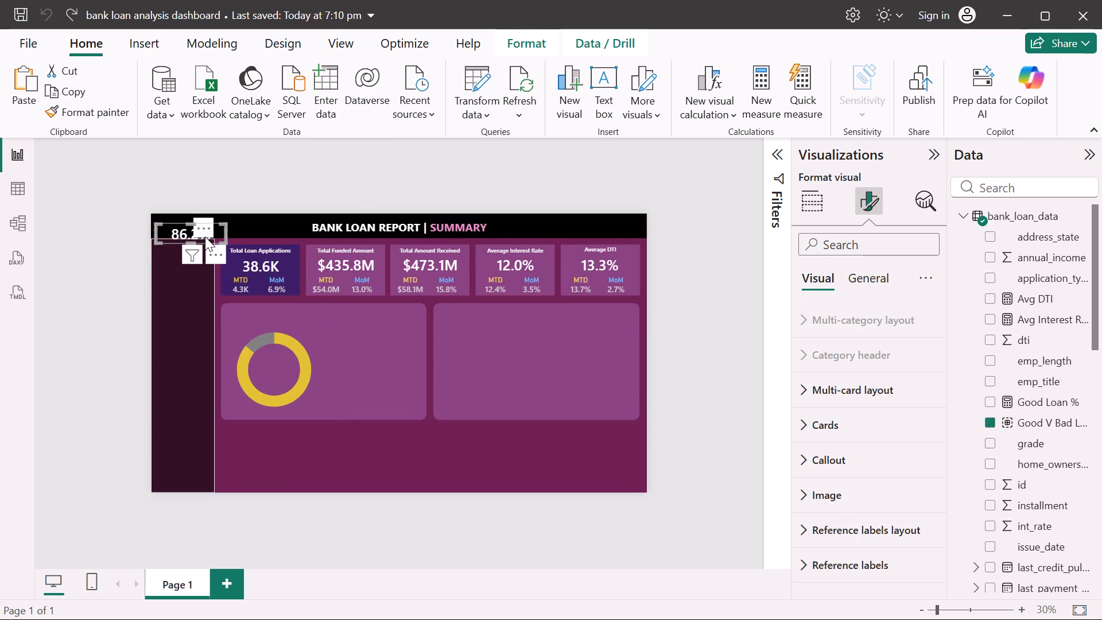
Bring the Good Loan % card forward in the layer order so it sits above the donut chart.
click(536, 41)
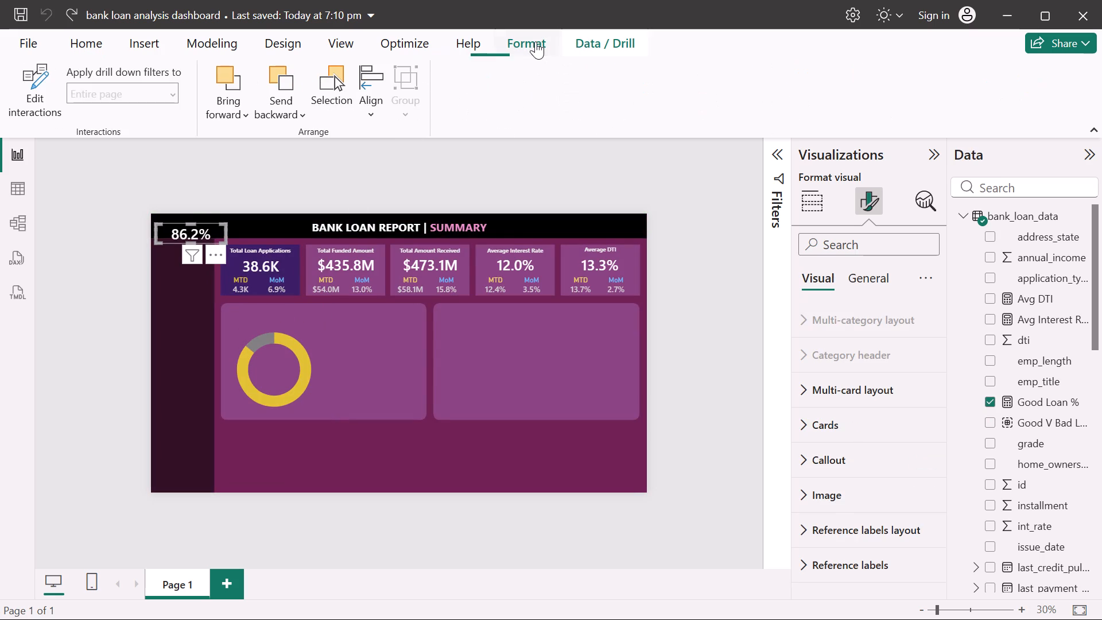
click(235, 114)
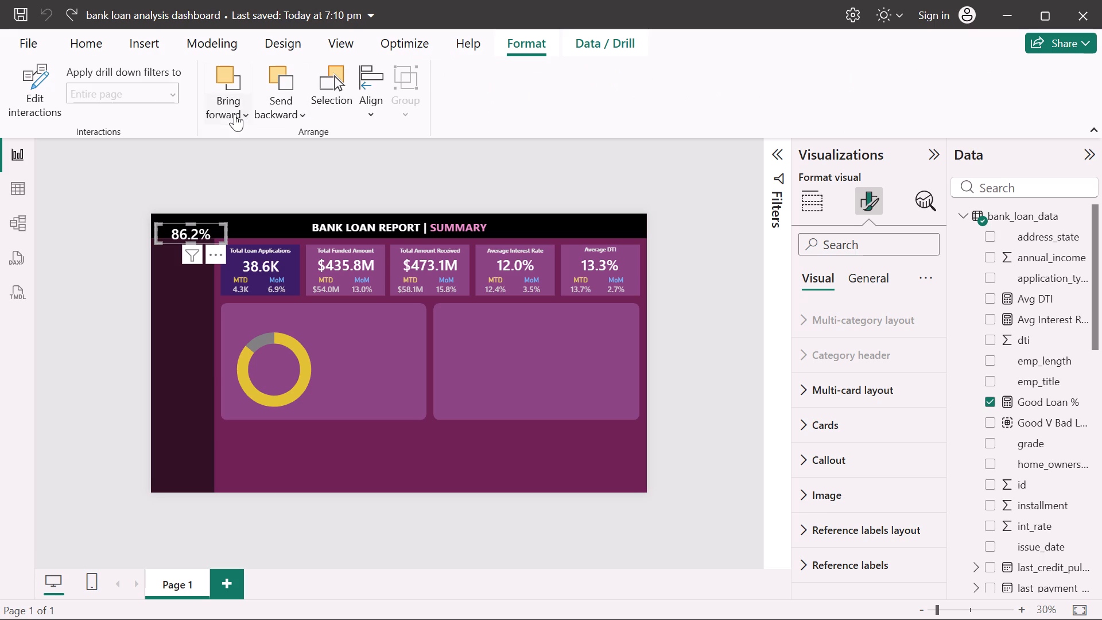
click(268, 169)
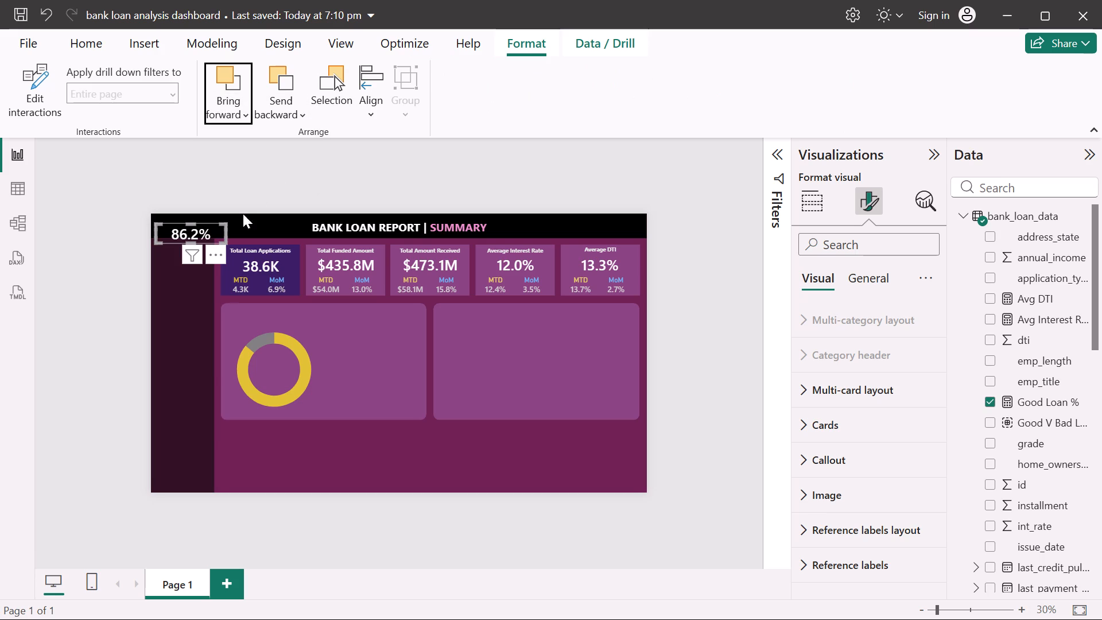
click(179, 315)
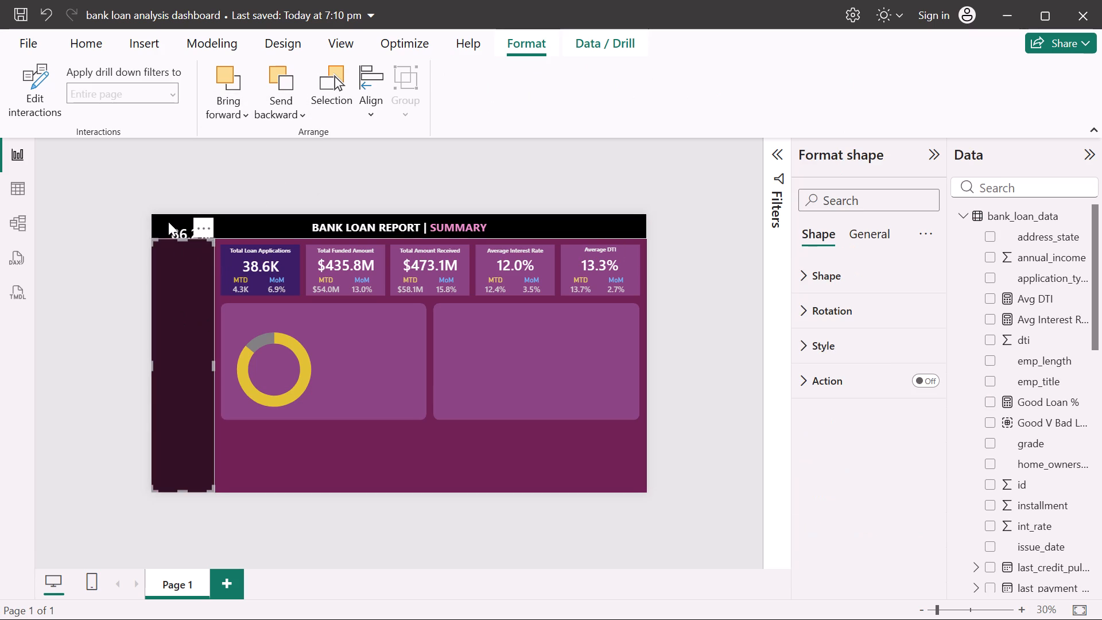
Move the Good Loan % card from the report header into the middle of the donut chart.
drag(168, 234, 255, 341)
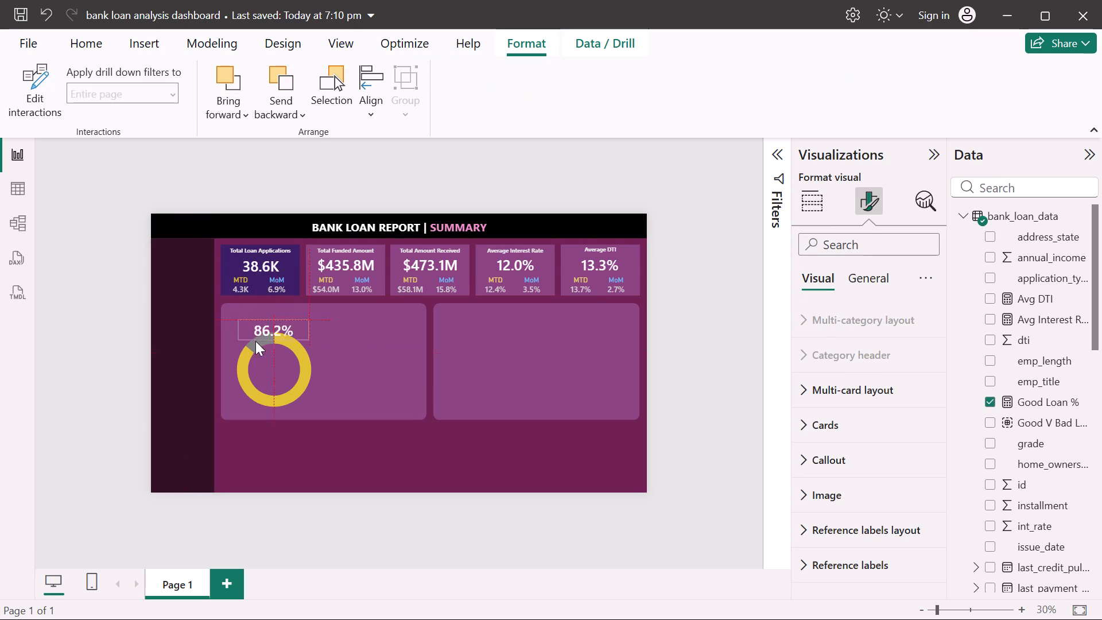
drag(255, 341, 258, 368)
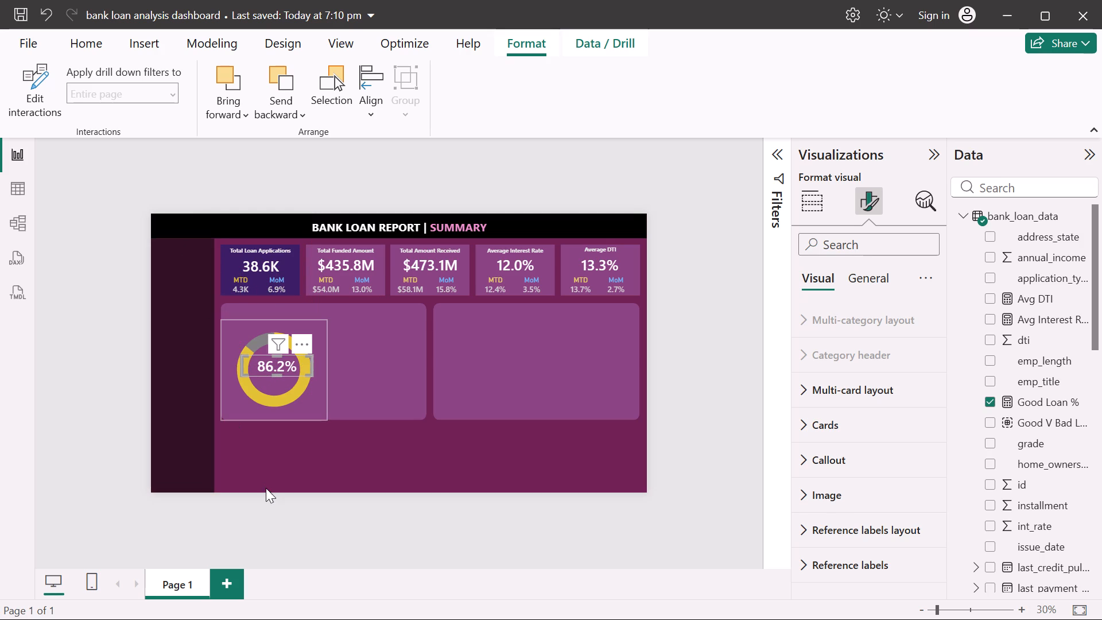
click(317, 448)
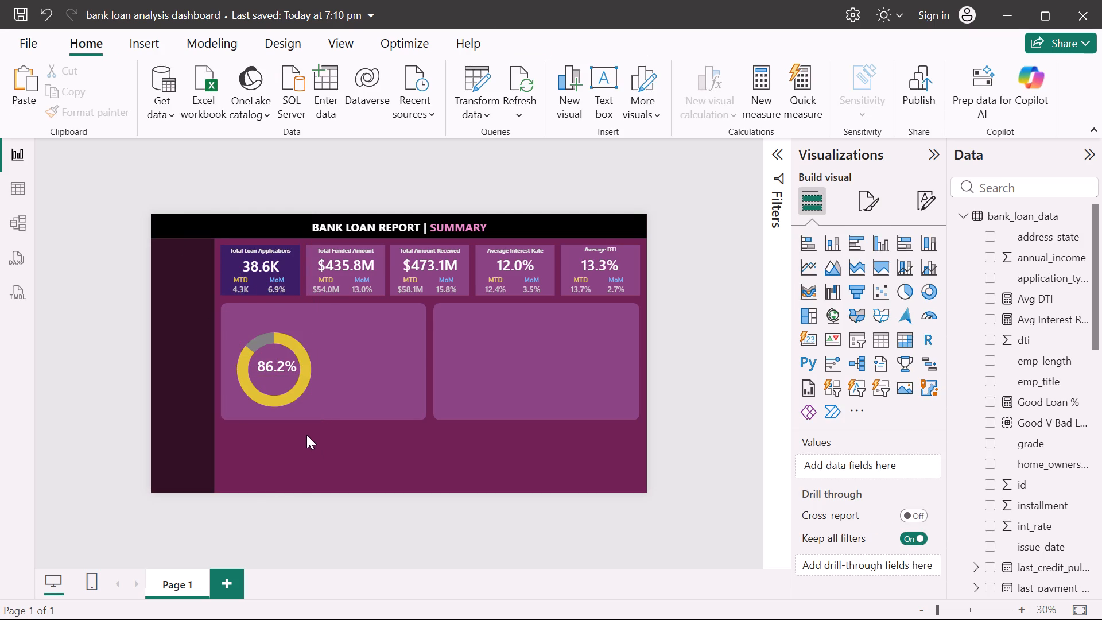
Set the inner radius of the donut chart's slices to 80% and clear the Good Loan slice selection.
click(292, 390)
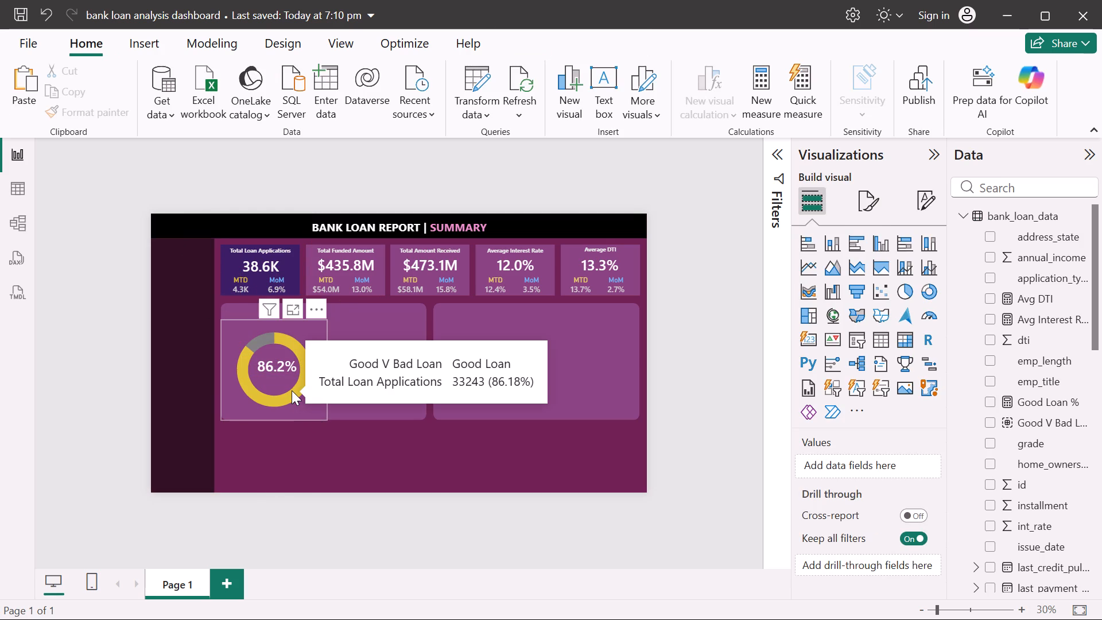
click(878, 197)
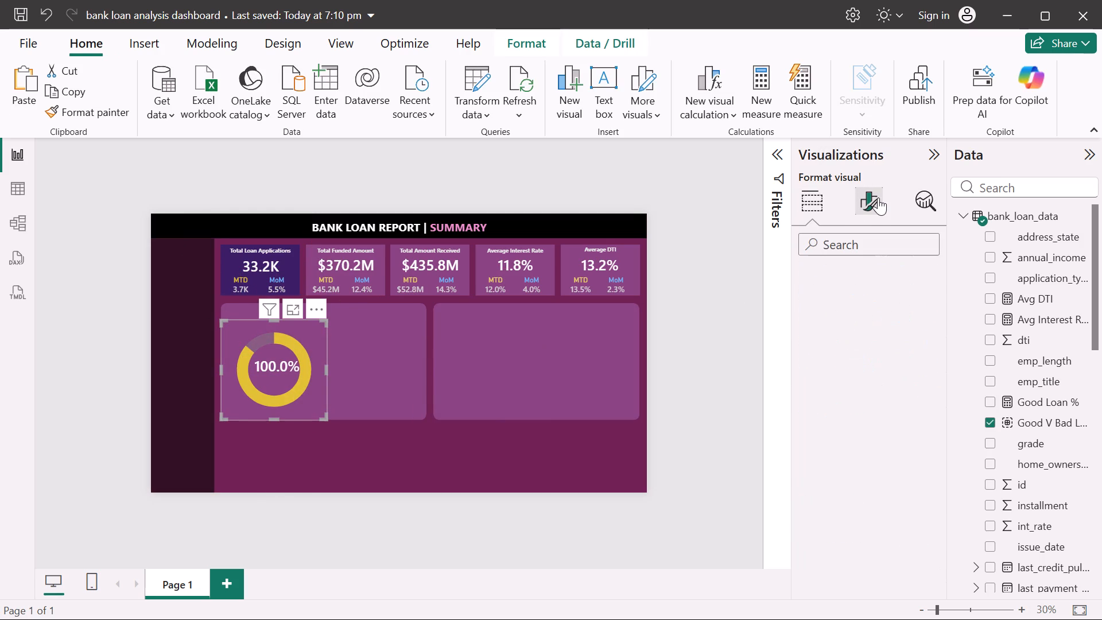
click(833, 367)
scroll(840, 466, down, 5)
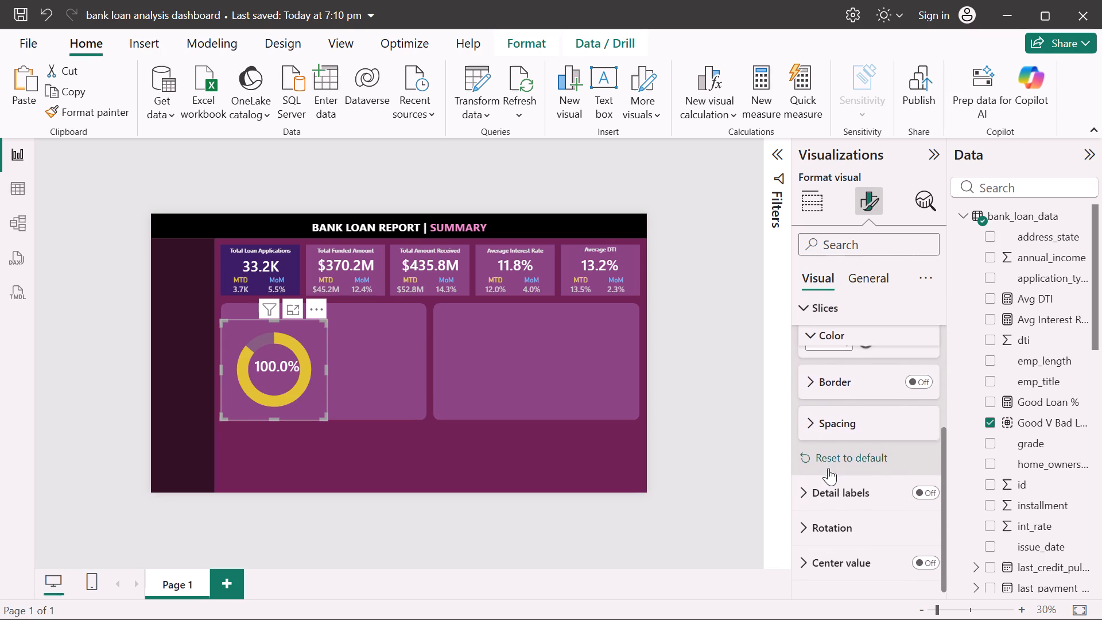
scroll(828, 468, down, 2)
click(863, 285)
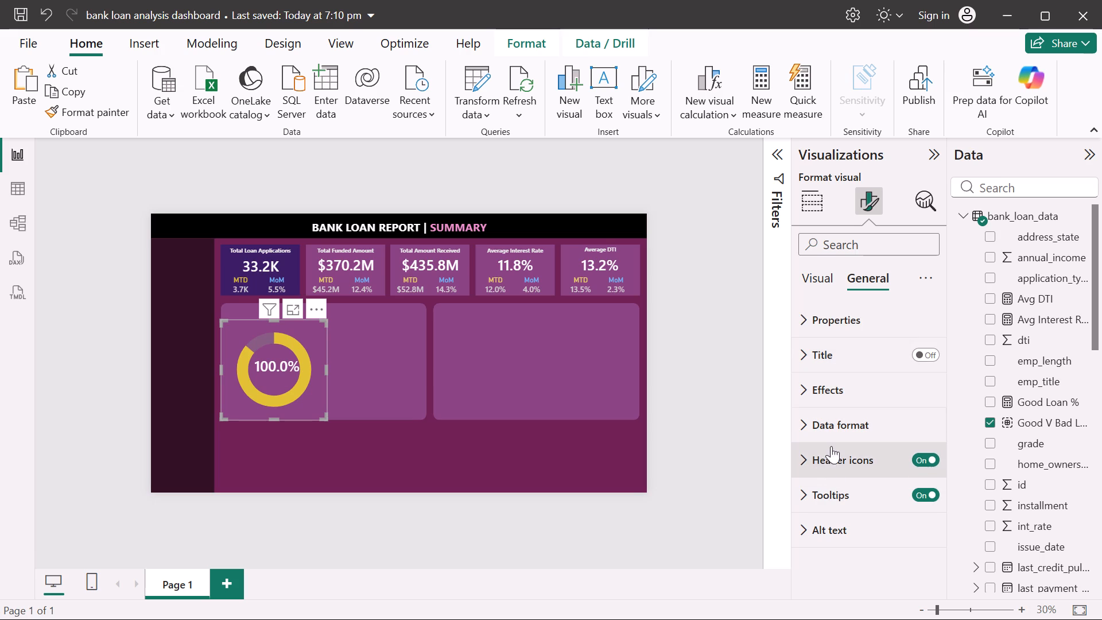
click(813, 280)
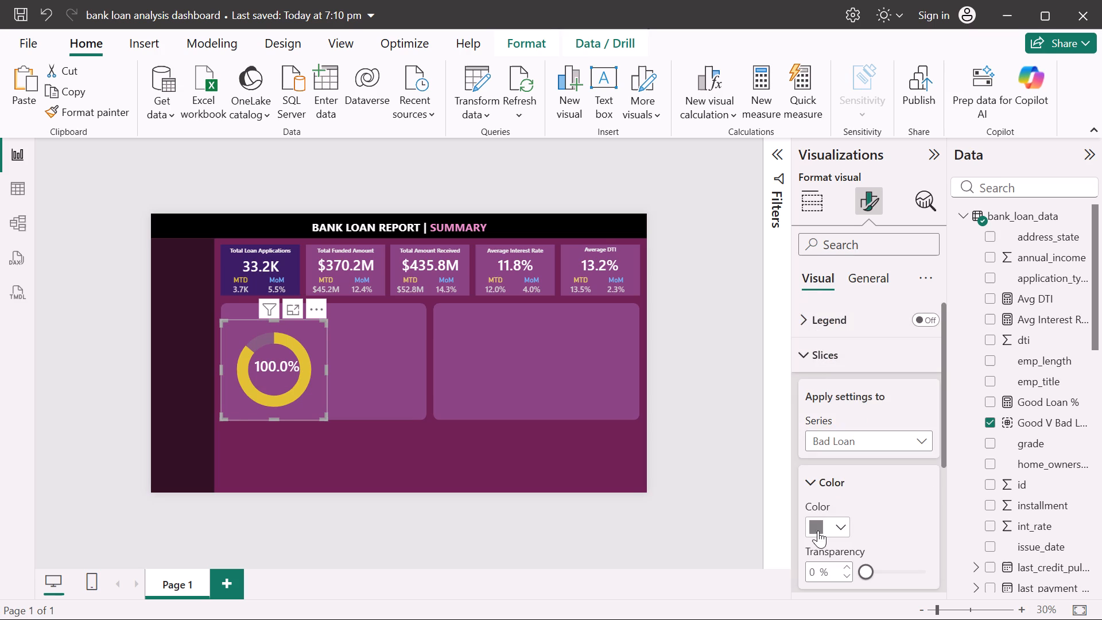
scroll(818, 534, down, 3)
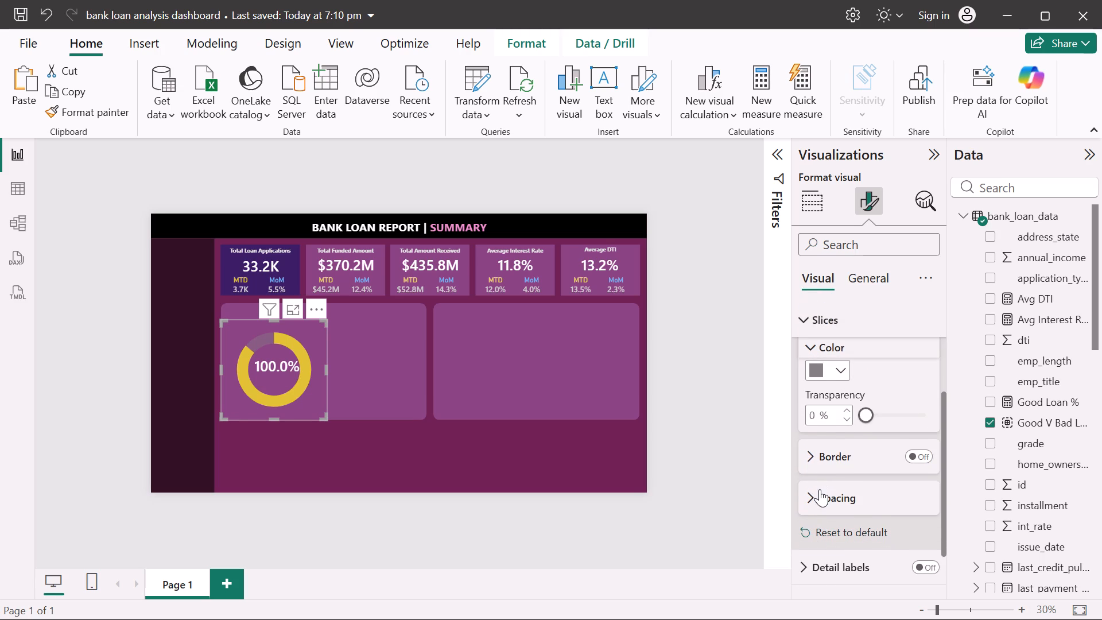
scroll(820, 489, down, 3)
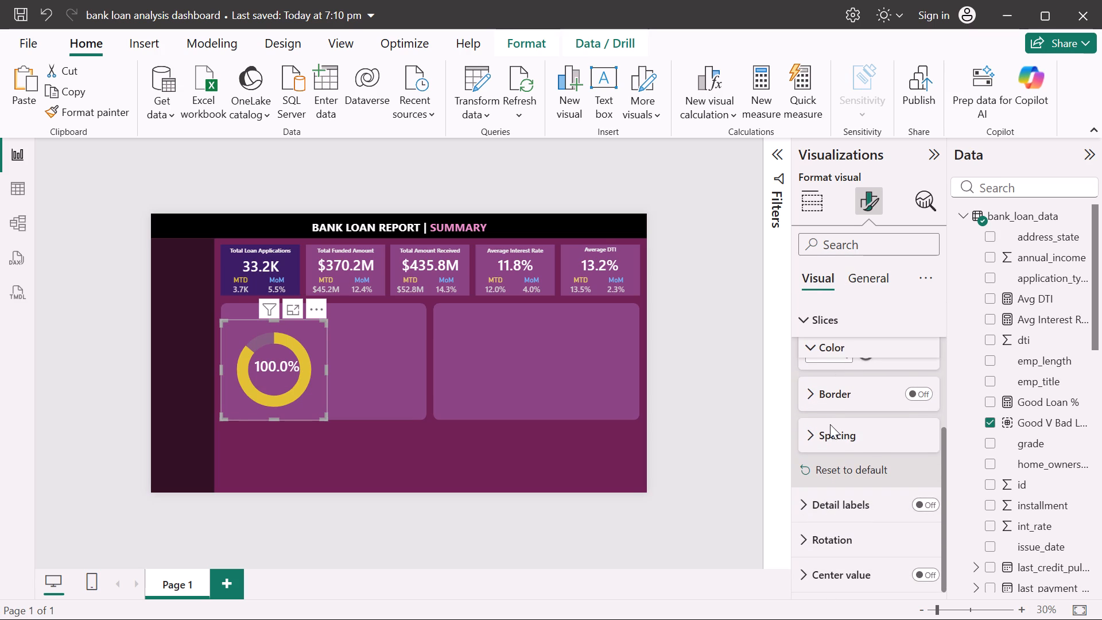
click(814, 431)
scroll(814, 431, down, 1)
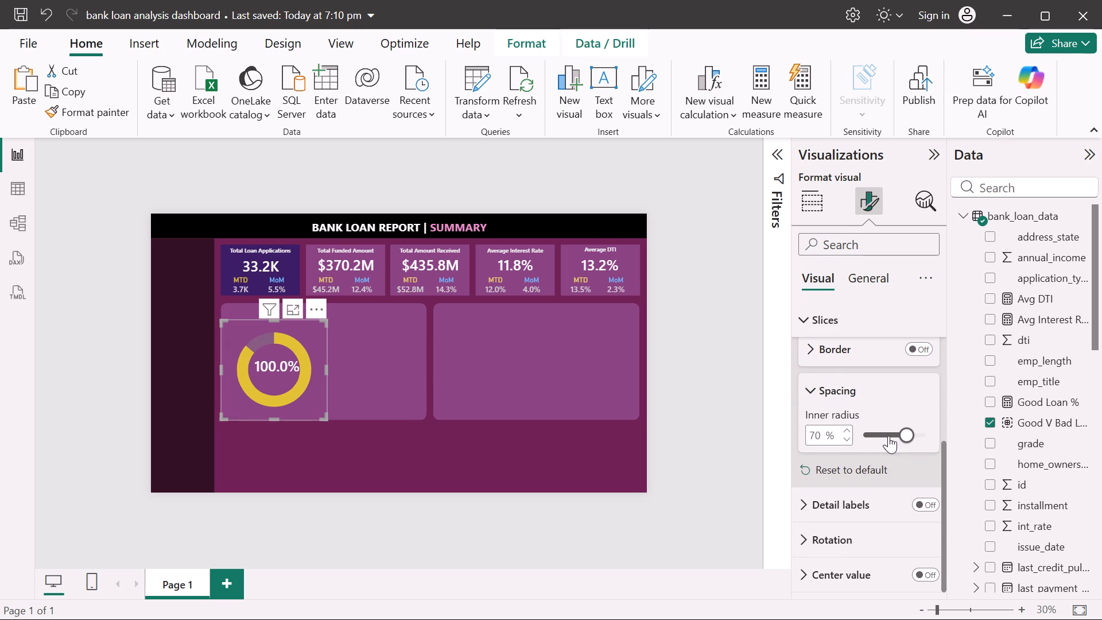
click(820, 436)
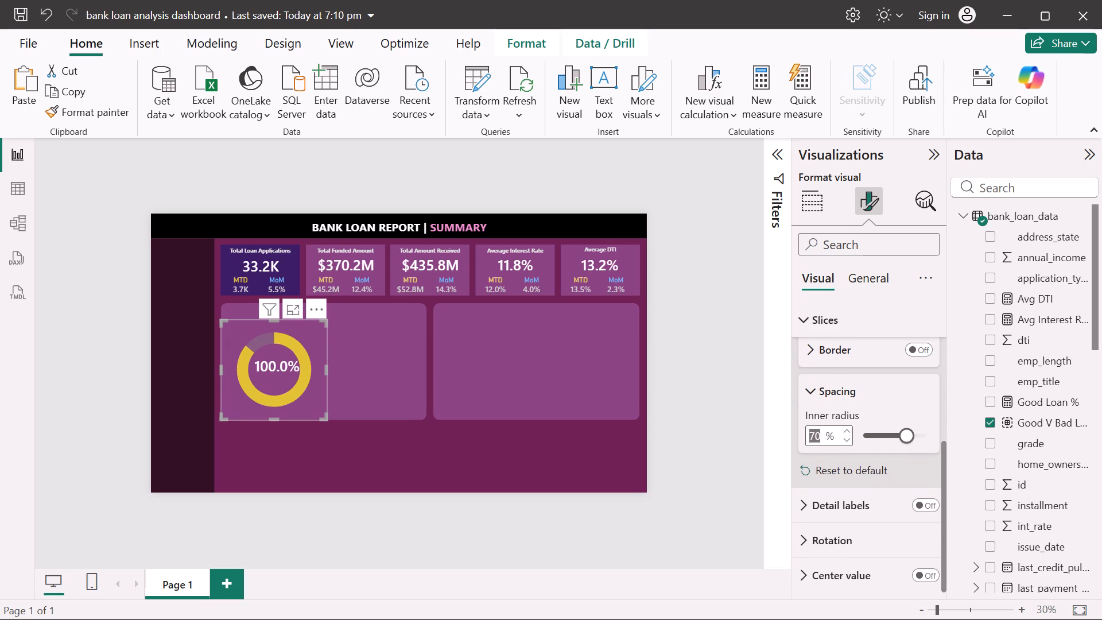
text(80)
key(Return)
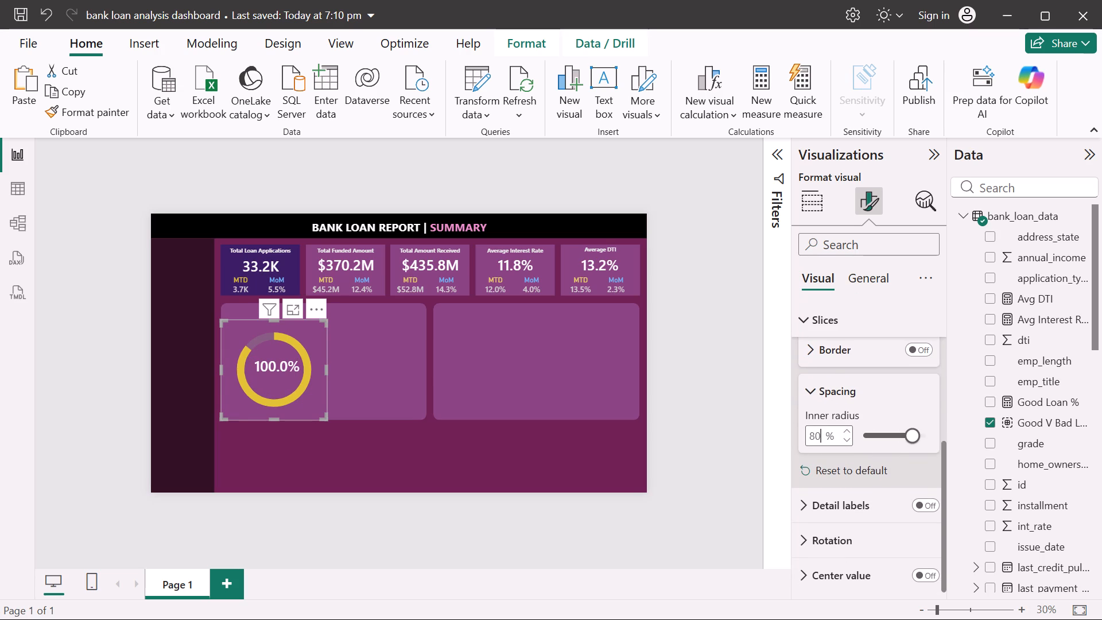
click(701, 435)
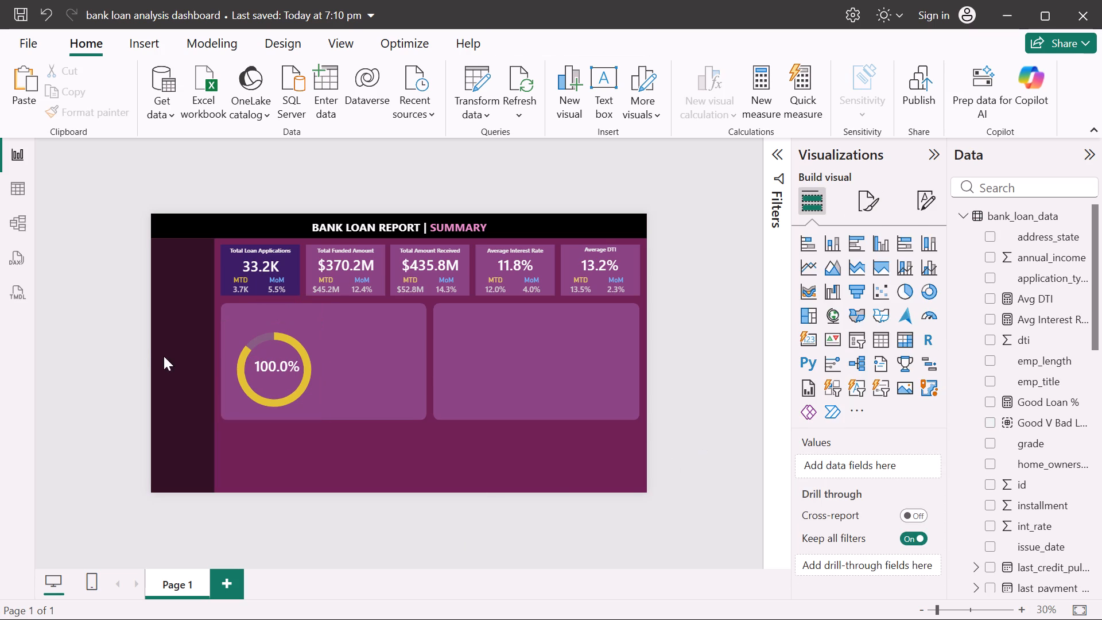
click(300, 380)
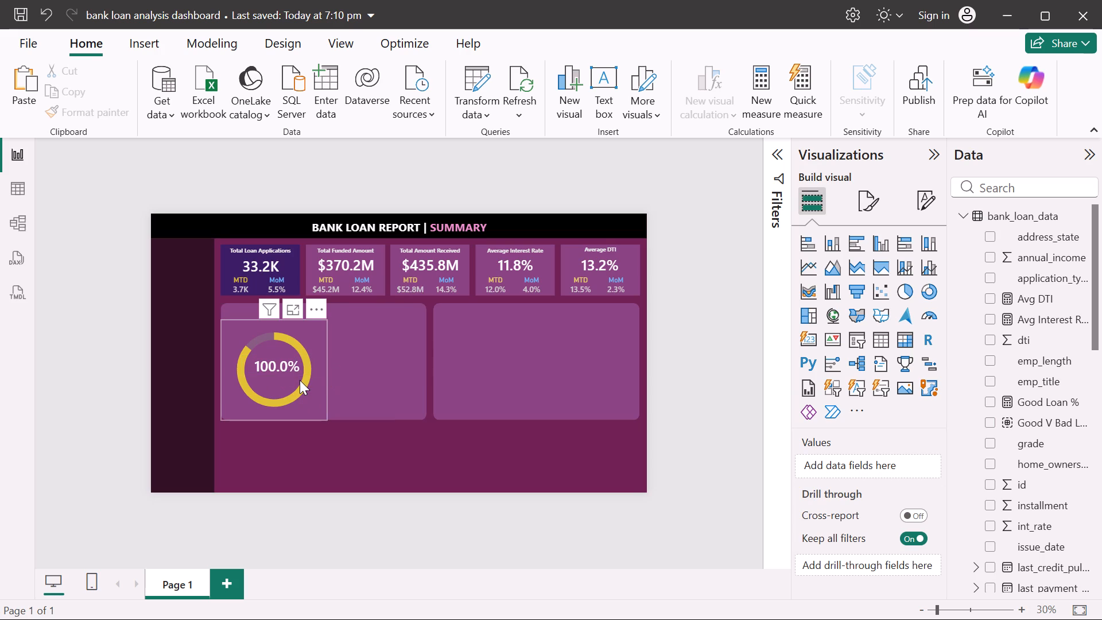
click(379, 350)
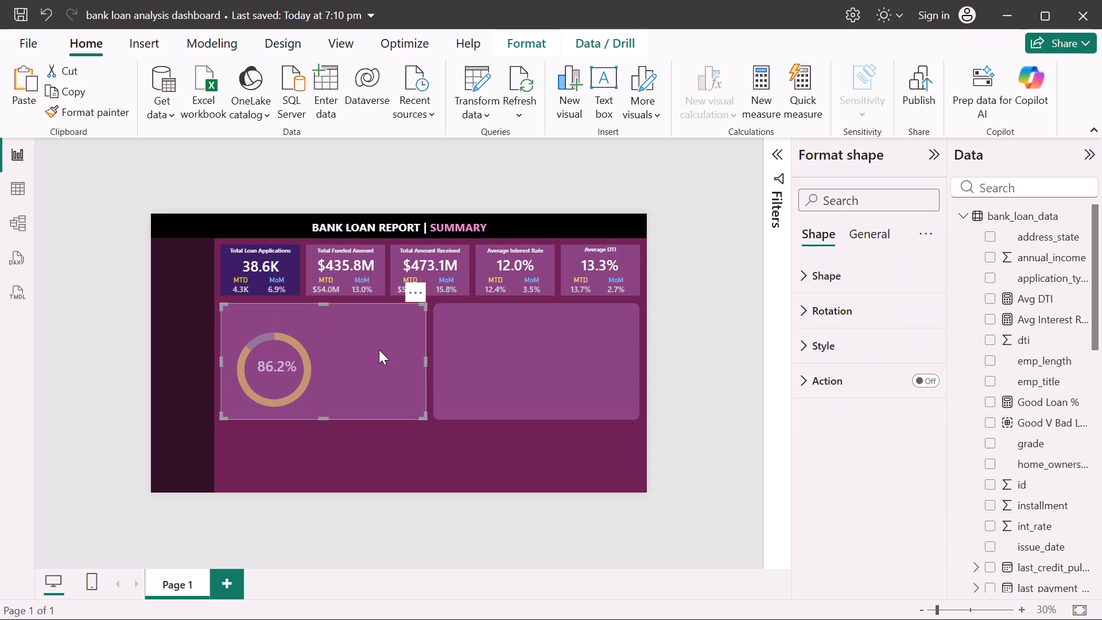
click(425, 455)
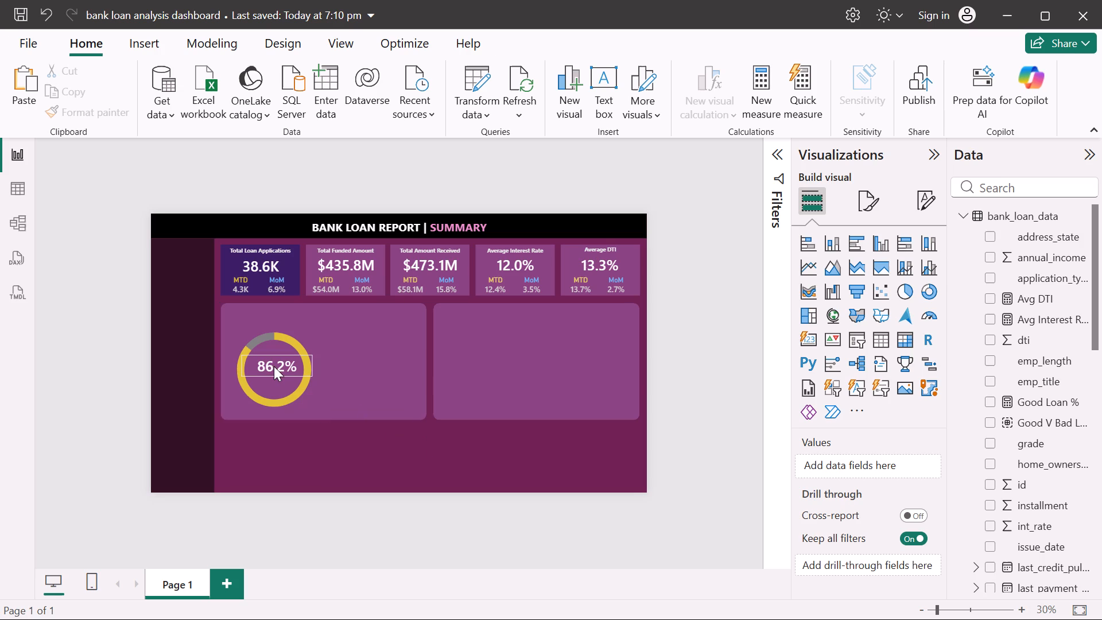
Nudge the Good Loan % card so it is centred inside the donut ring.
drag(274, 366, 270, 371)
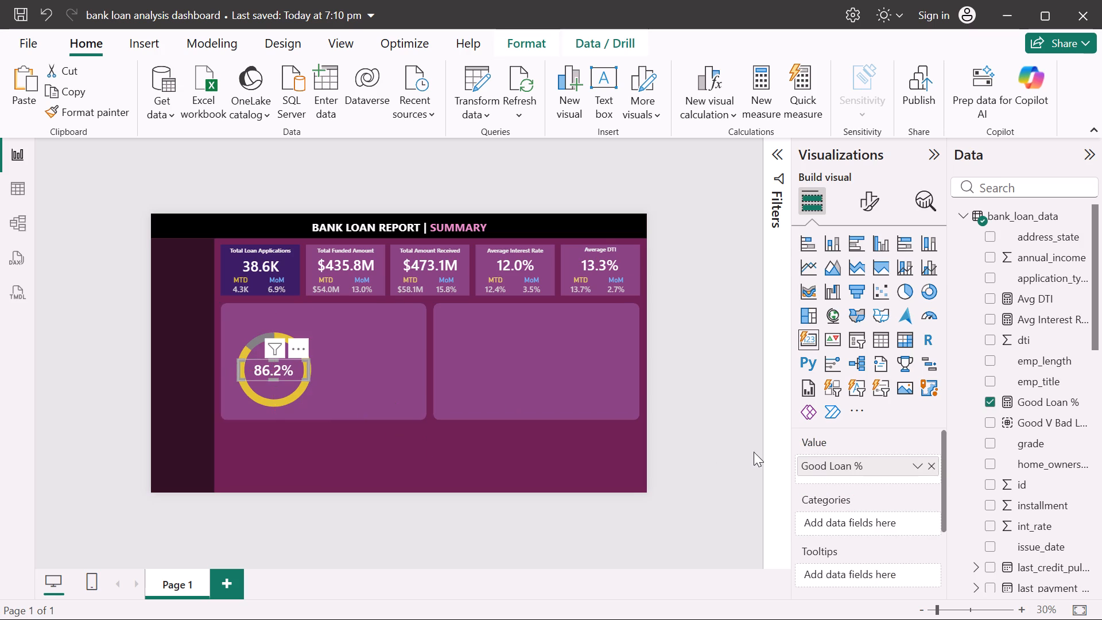
Look through the general size and effects settings of the Good Loan % card.
click(870, 204)
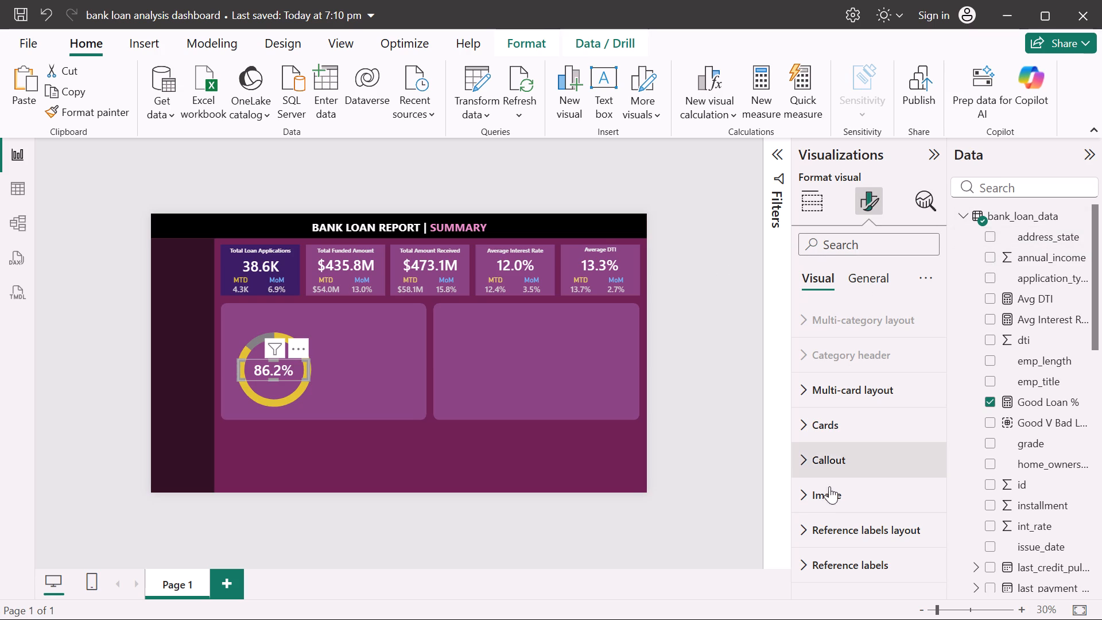
click(872, 272)
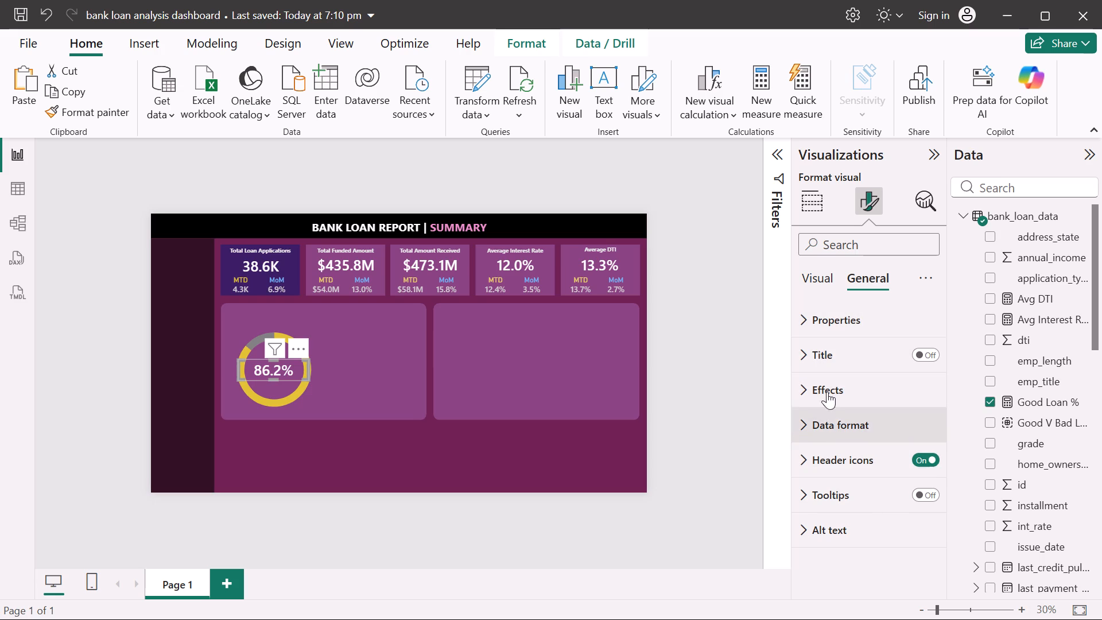
click(811, 322)
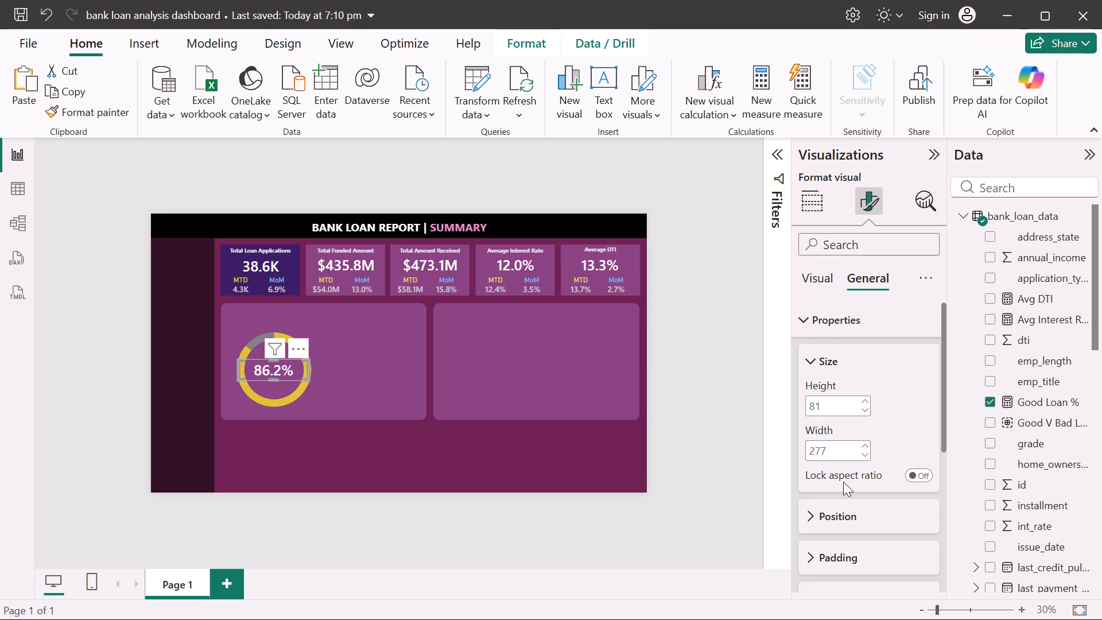
scroll(843, 482, down, 5)
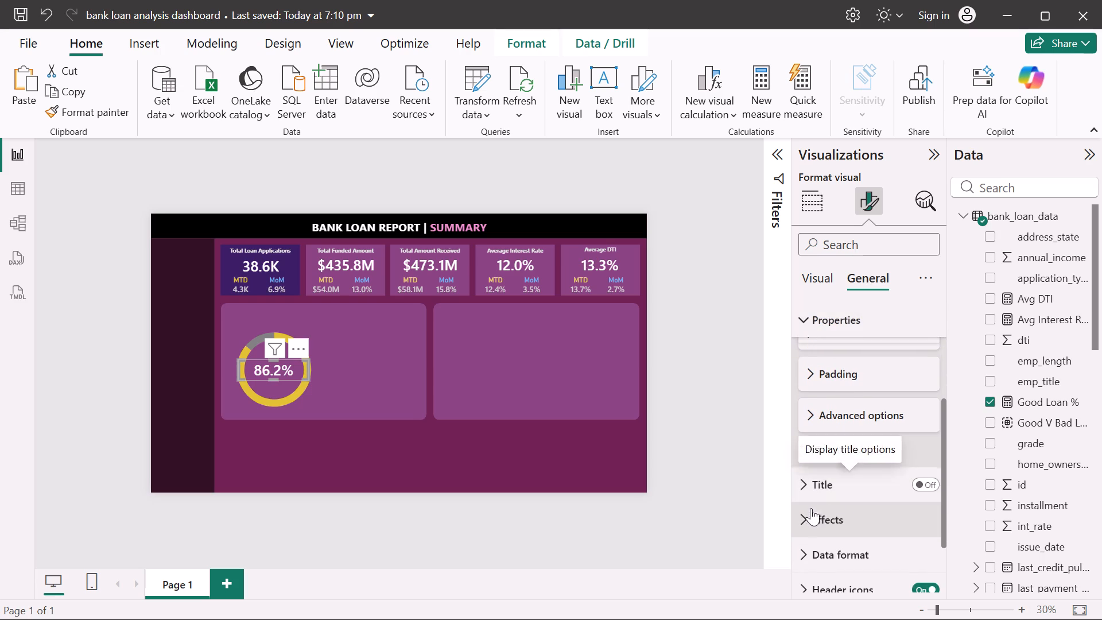
click(813, 518)
scroll(813, 518, down, 4)
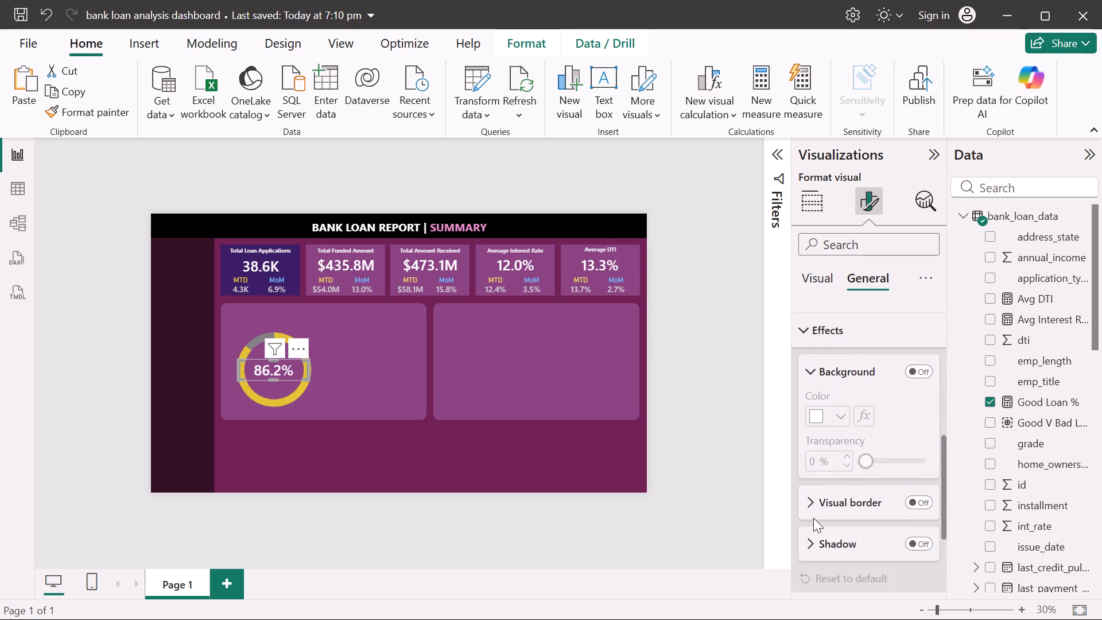
scroll(813, 518, down, 1)
scroll(813, 518, up, 3)
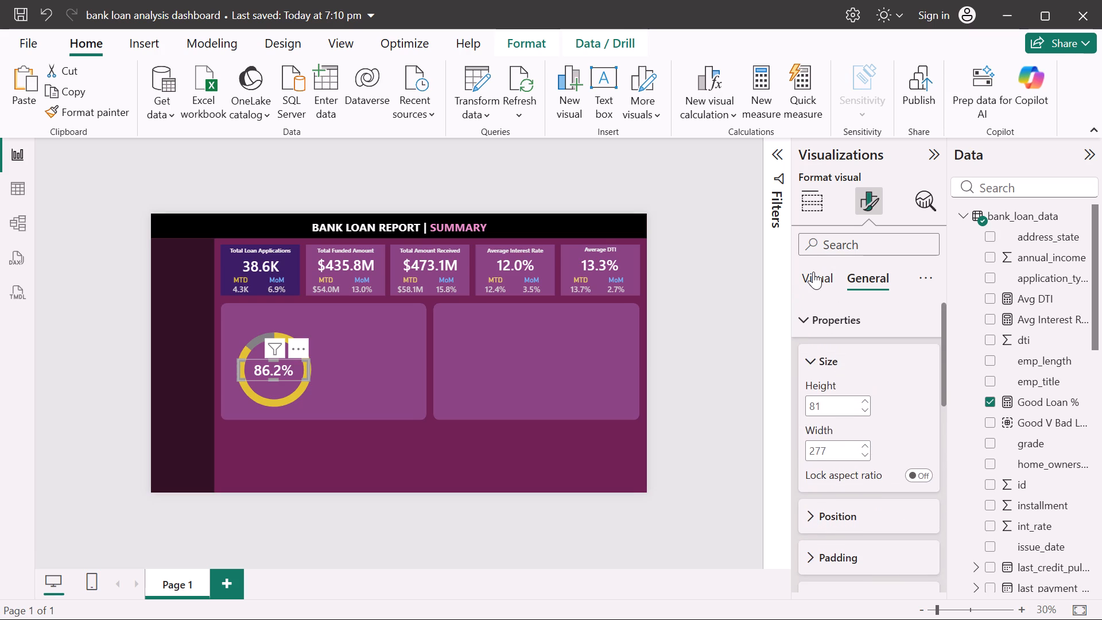
Recolour the callout value of the Good Loan % card, trying the recent gold yellow first and settling on the lighter yellow.
click(813, 272)
click(830, 425)
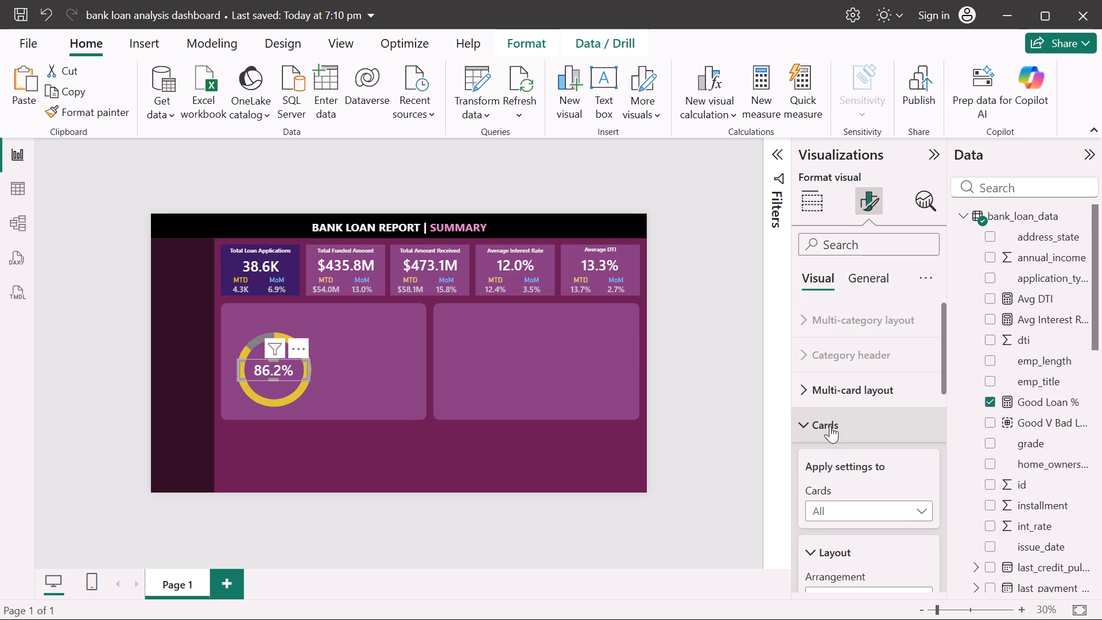
scroll(830, 425, down, 6)
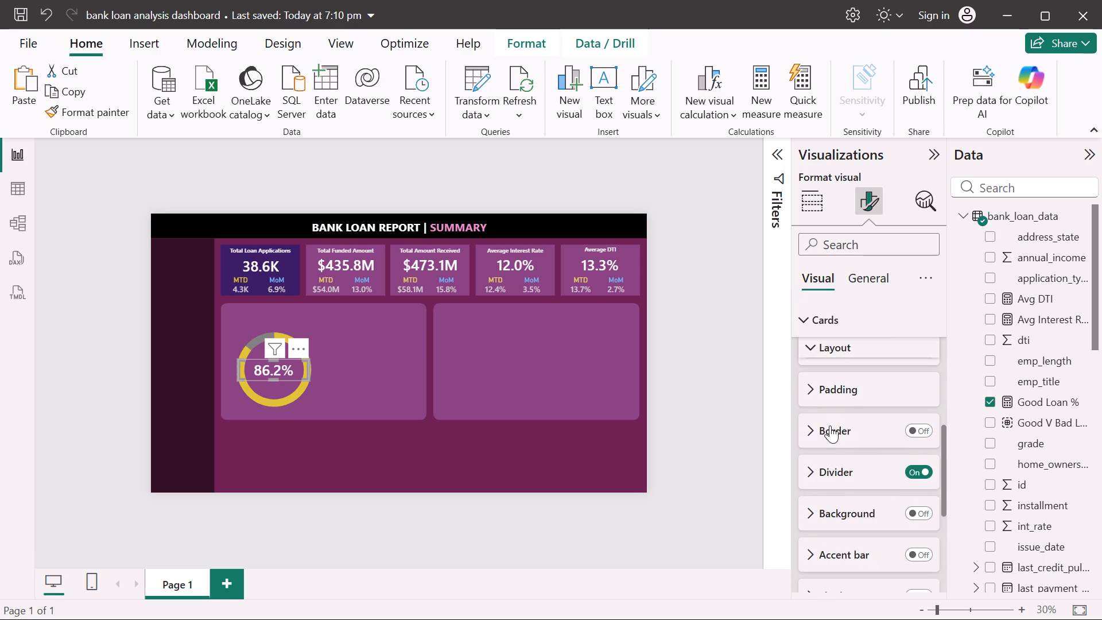
scroll(830, 425, down, 2)
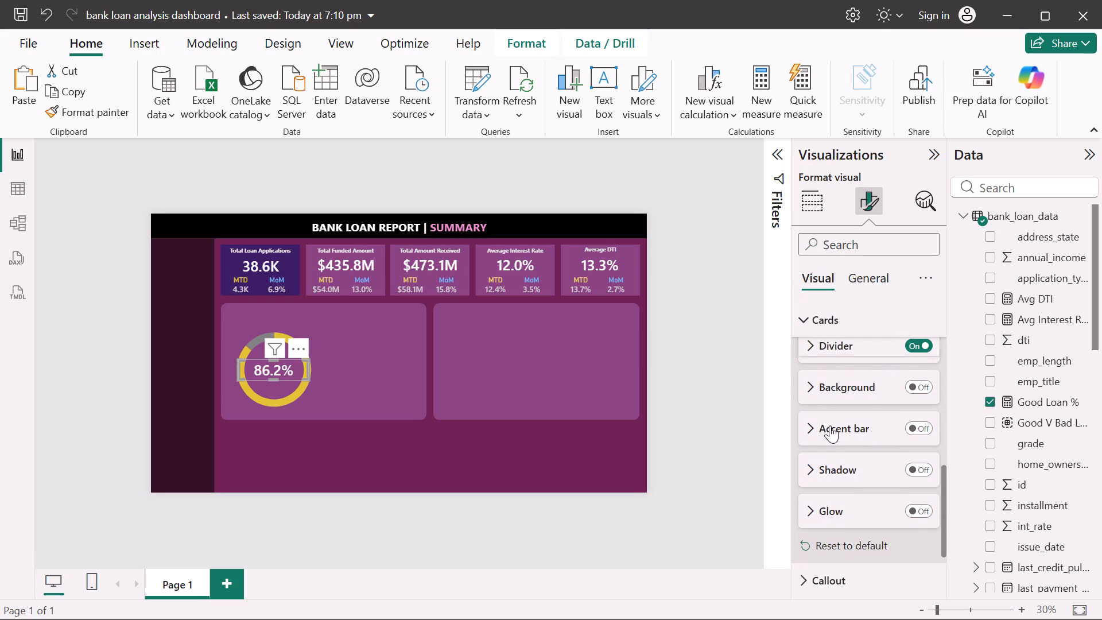
scroll(830, 425, down, 2)
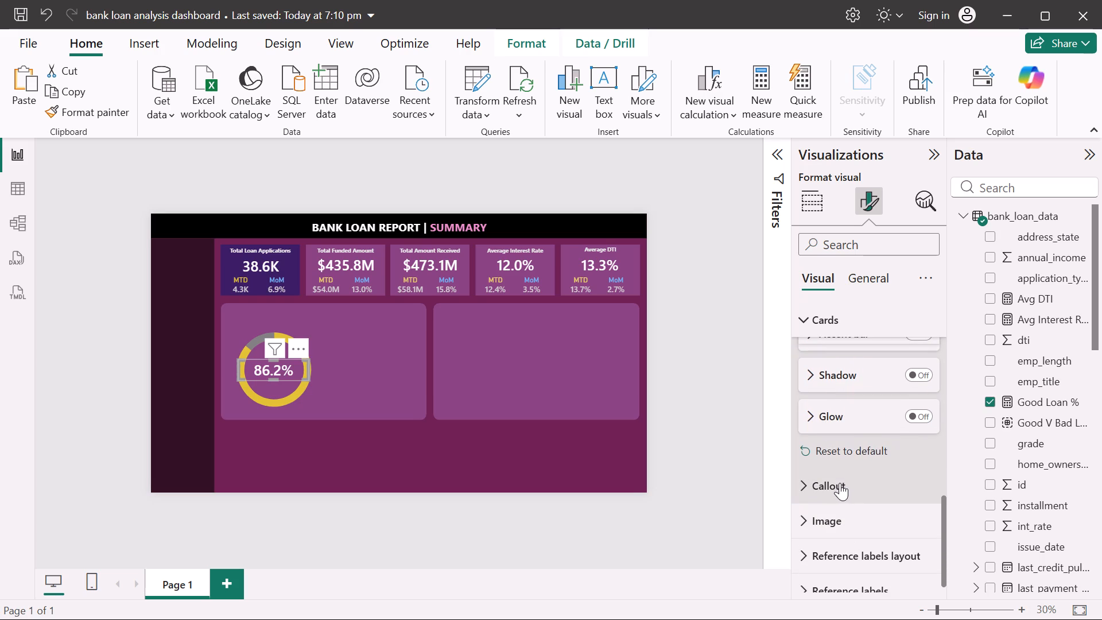
click(840, 483)
scroll(840, 483, down, 3)
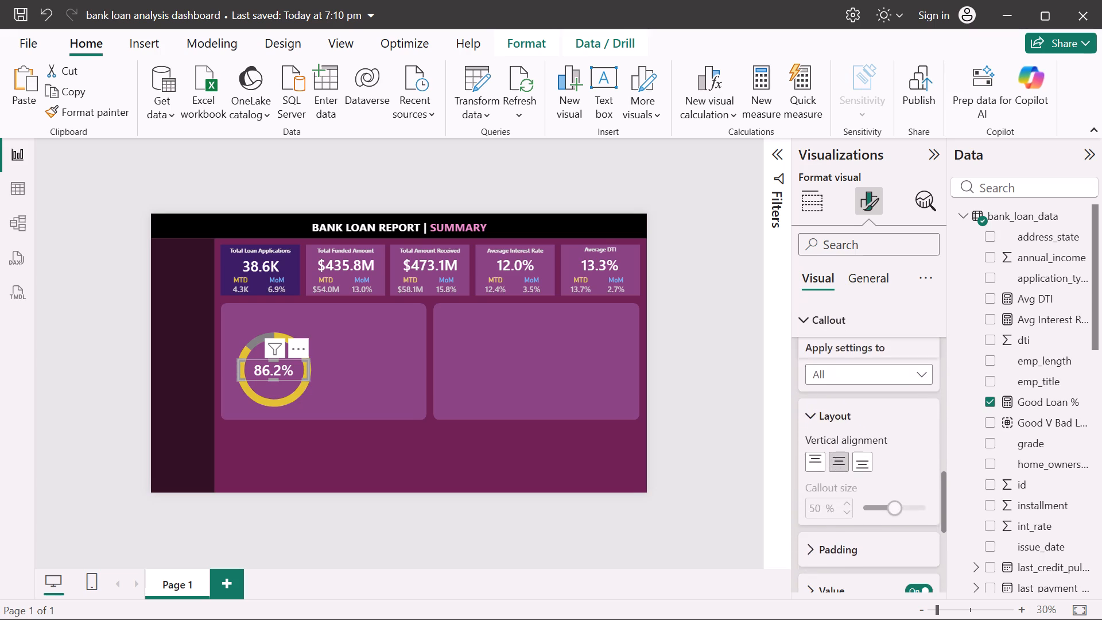
scroll(840, 483, down, 4)
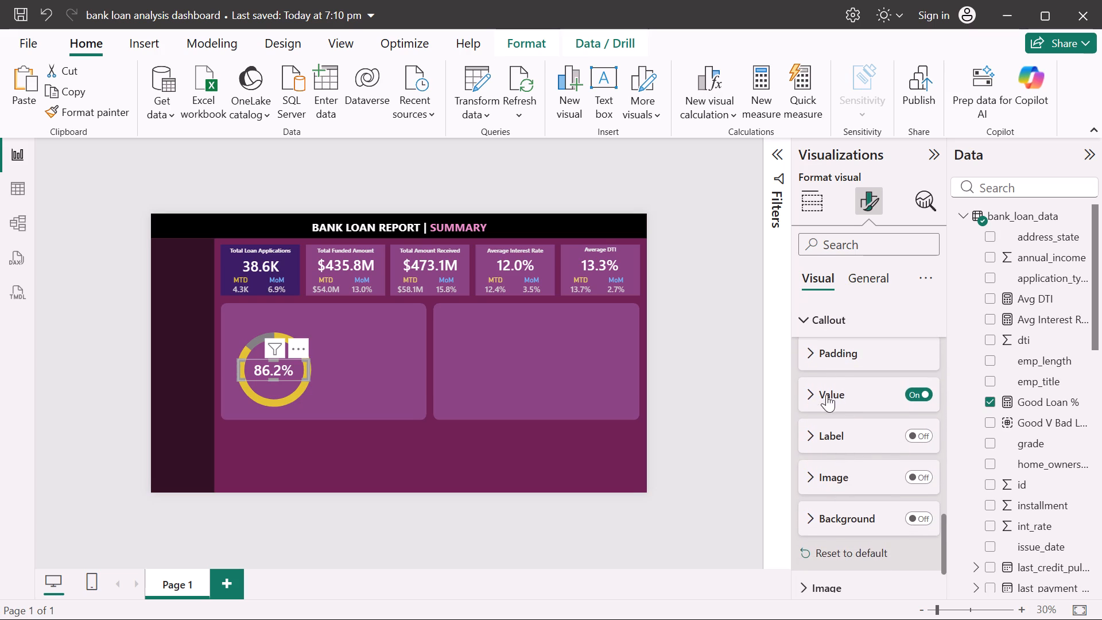
click(824, 387)
scroll(824, 387, down, 1)
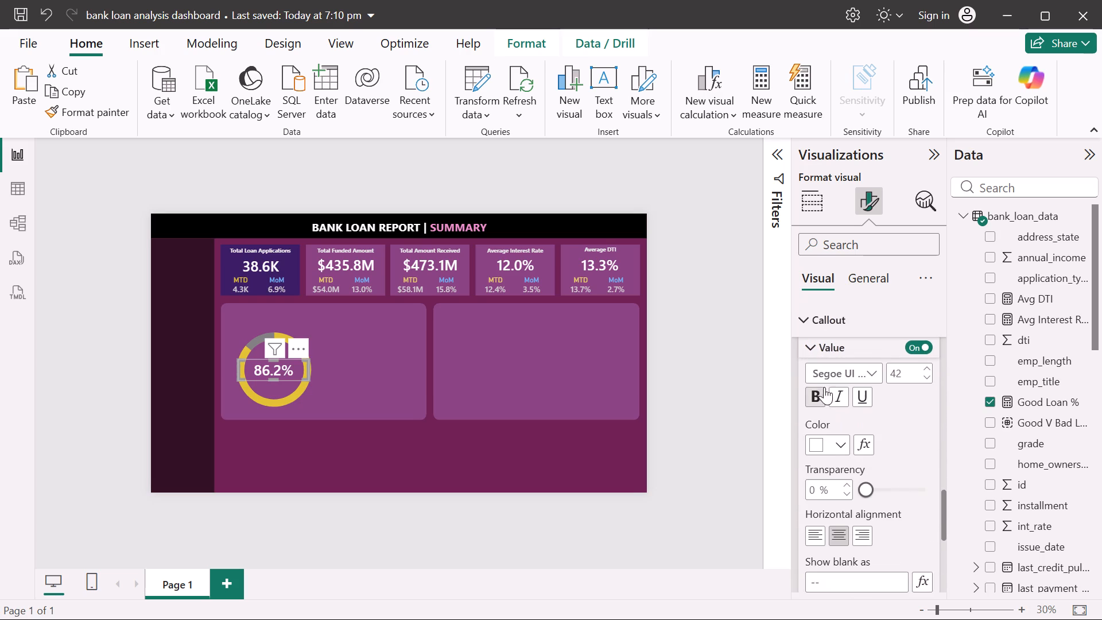
scroll(824, 387, down, 1)
click(820, 412)
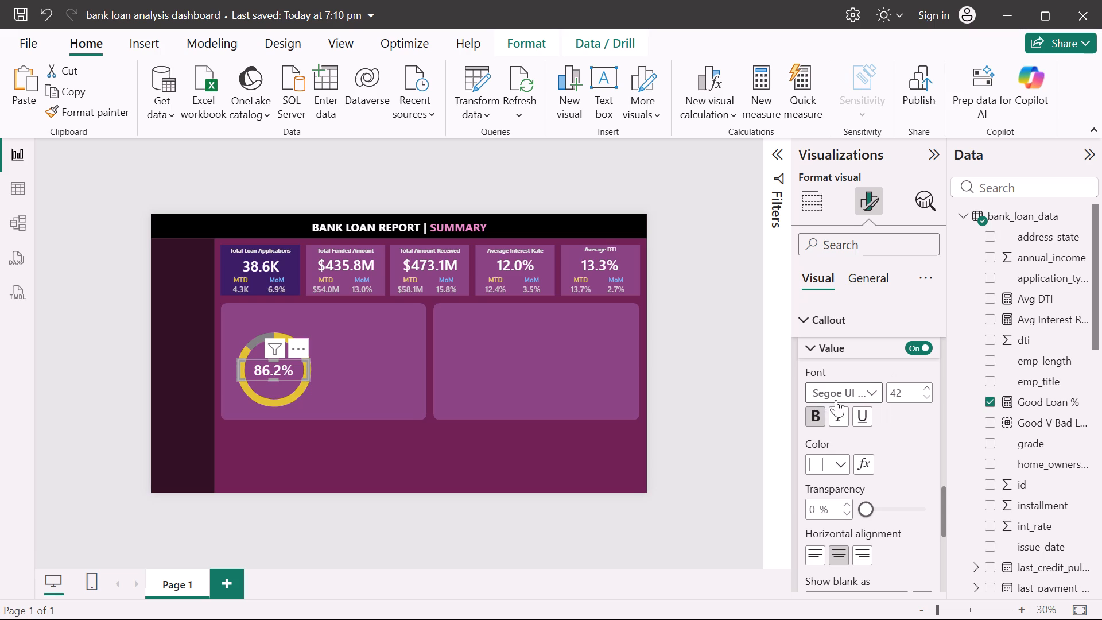
click(840, 463)
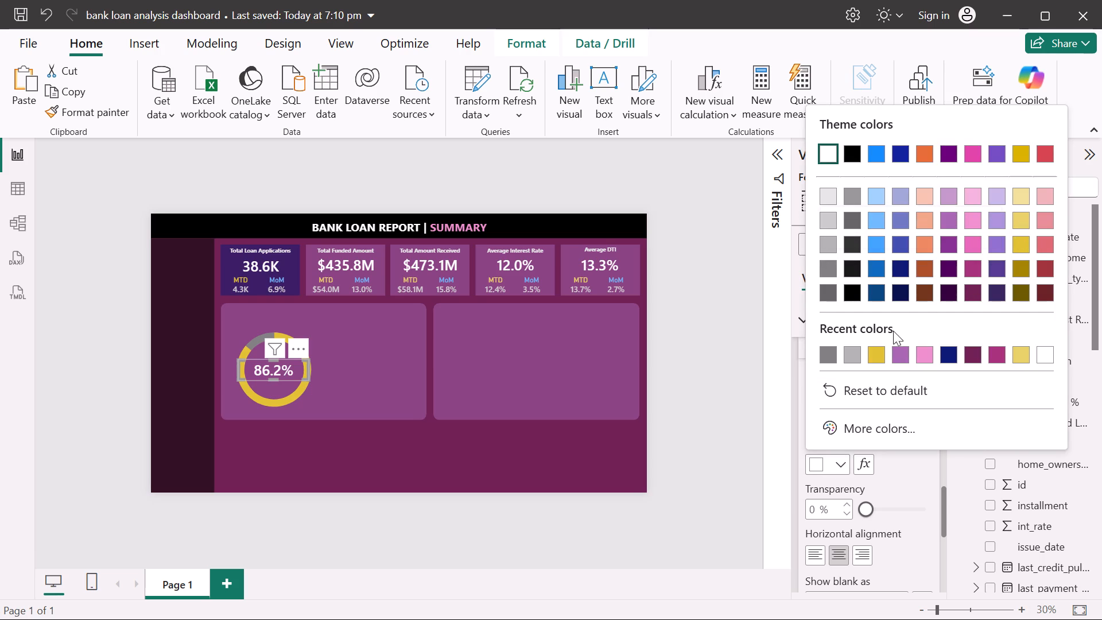
click(874, 352)
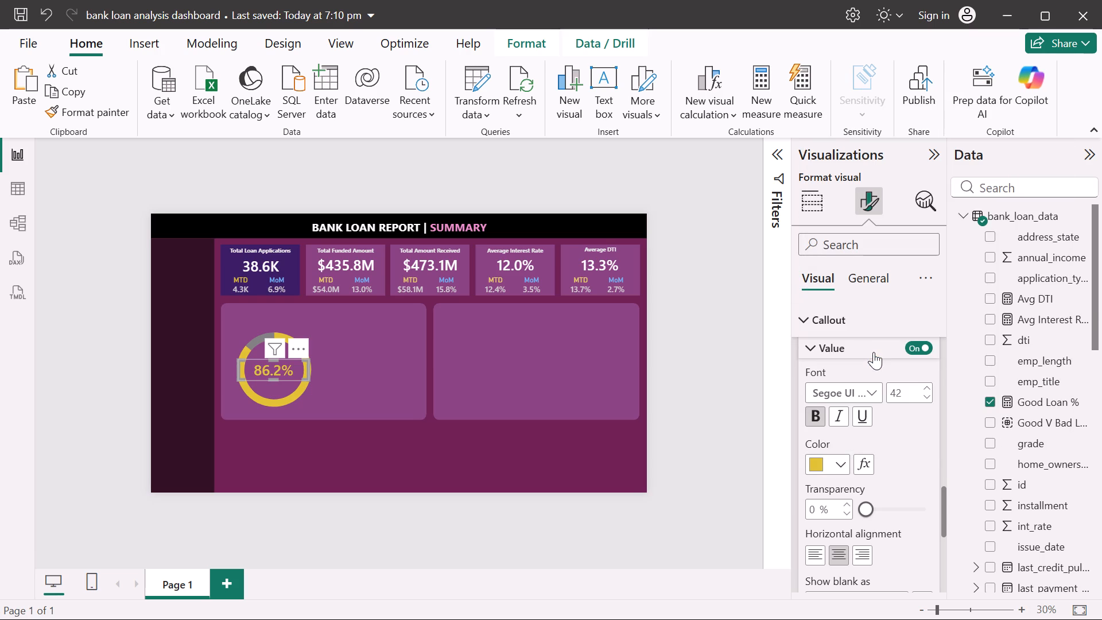
click(843, 459)
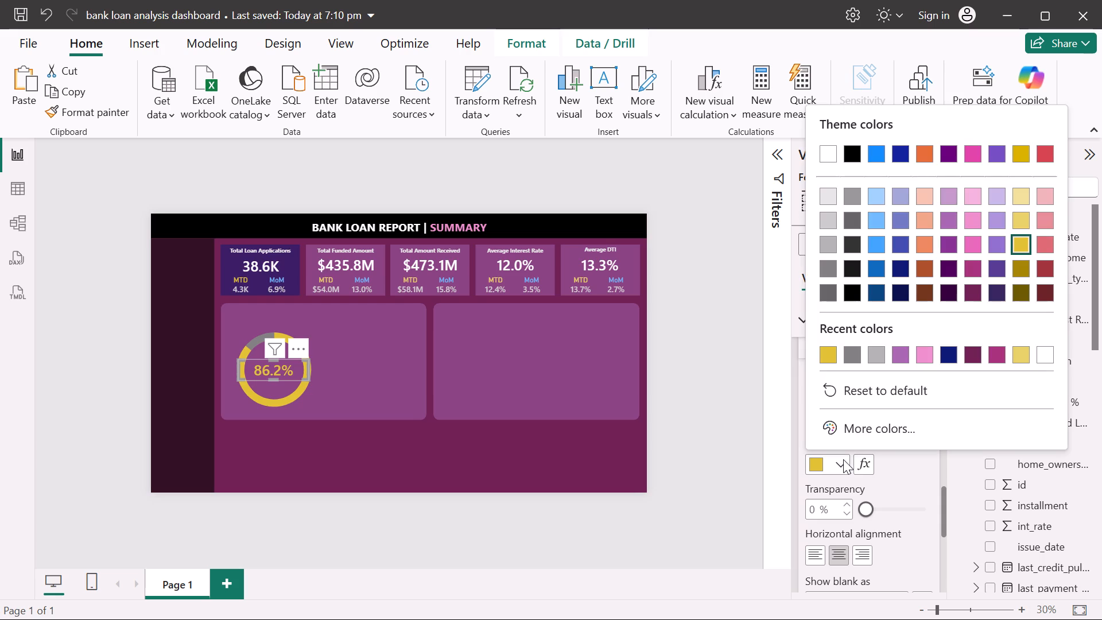
click(1016, 358)
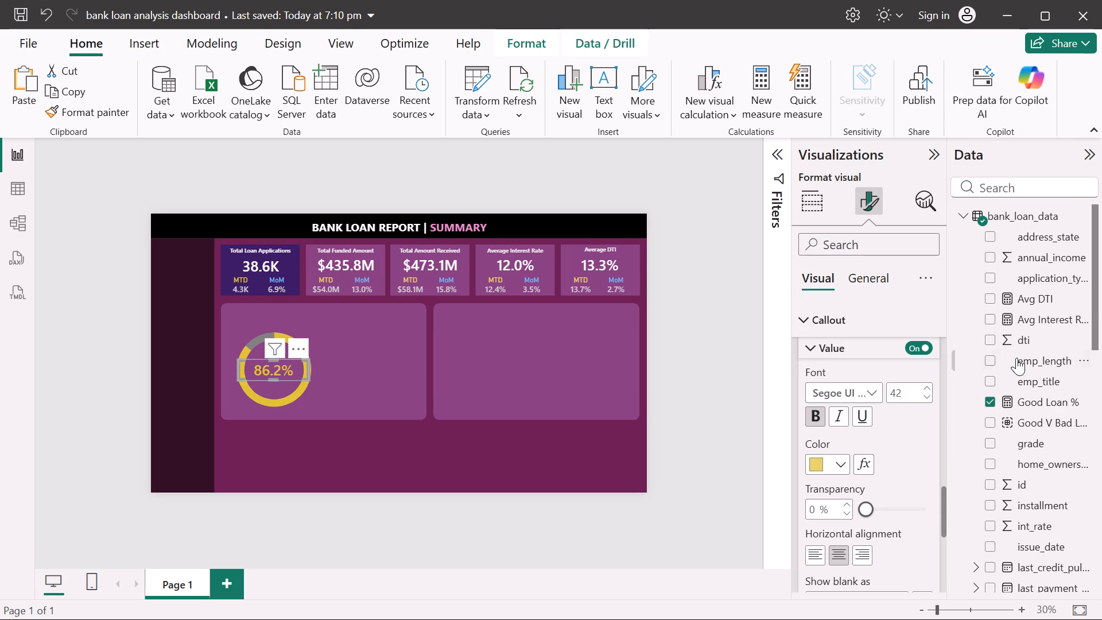
click(722, 443)
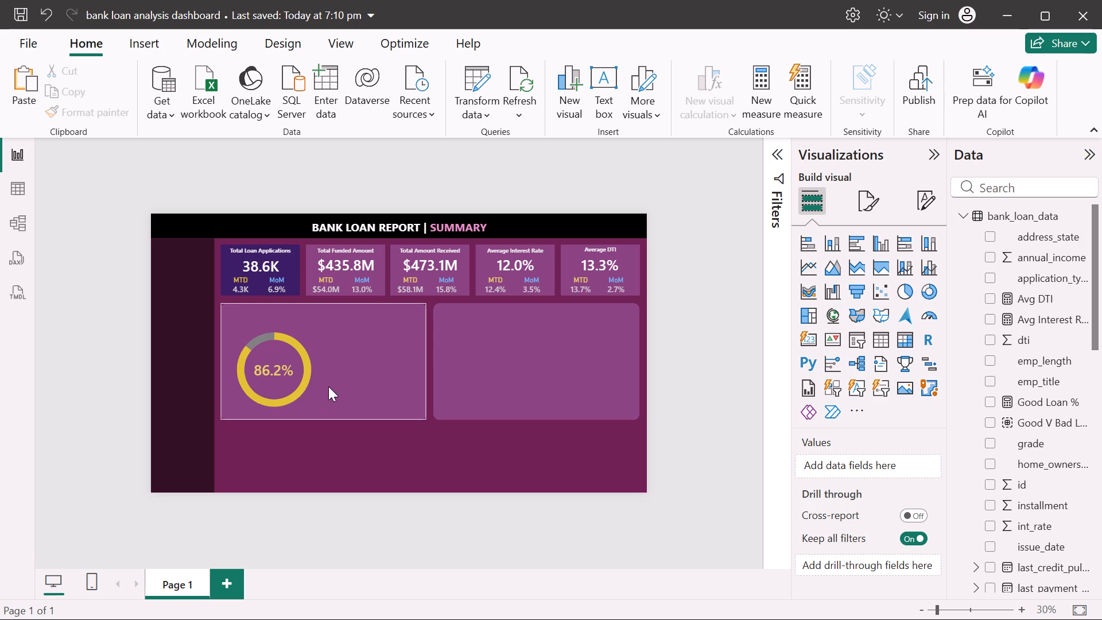
Review the Good Loan % card's format settings and check the colour choices for its callout value.
click(308, 372)
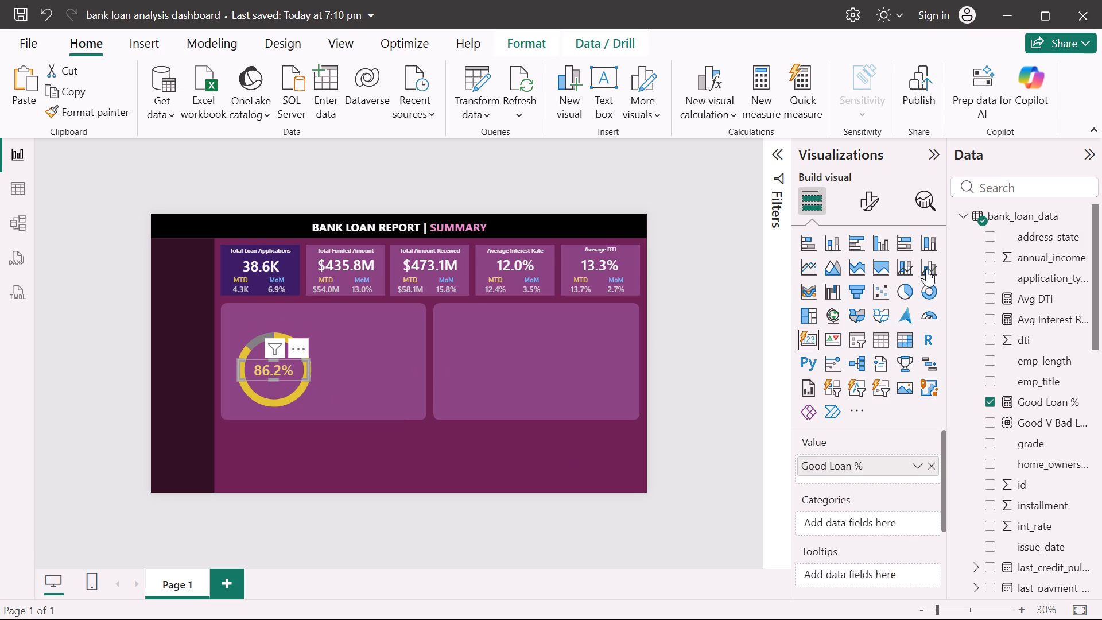
click(875, 200)
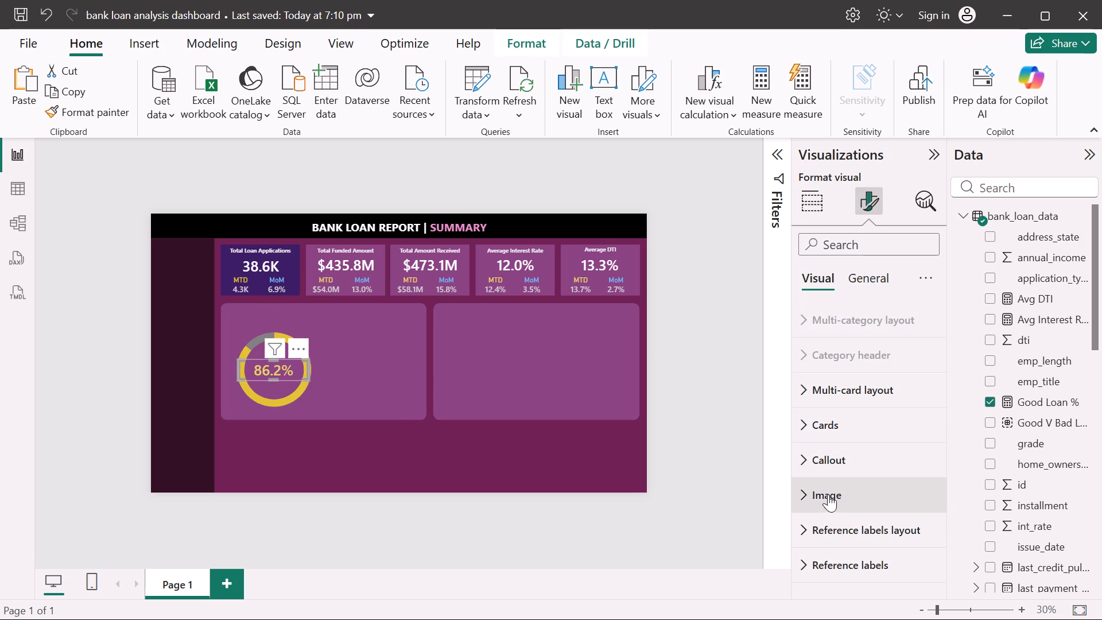
scroll(819, 487, down, 1)
click(870, 274)
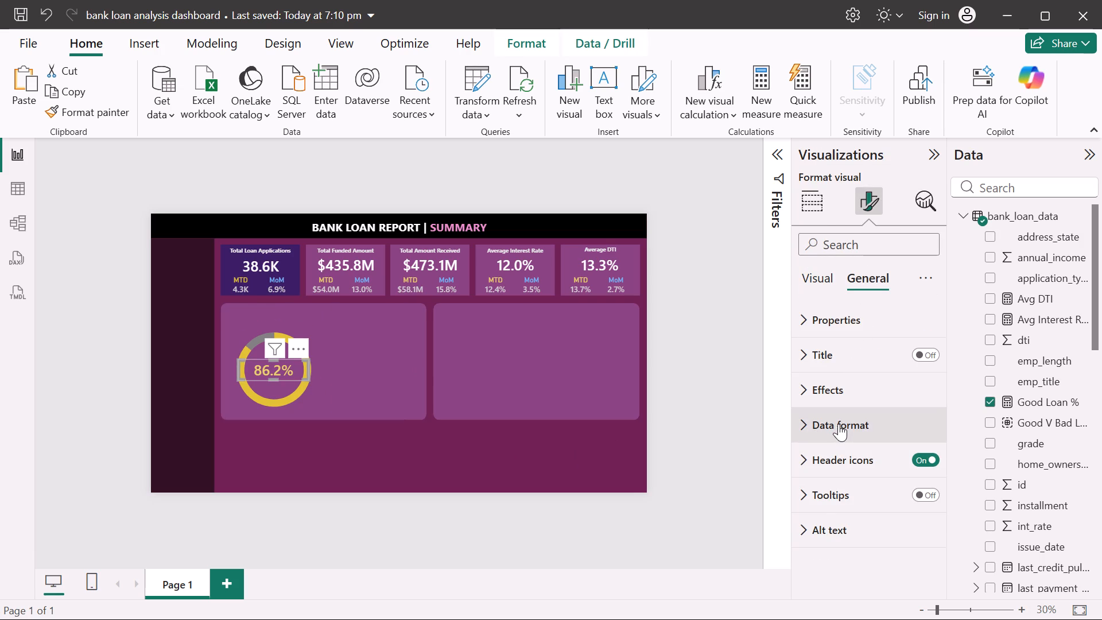
click(839, 424)
click(839, 424)
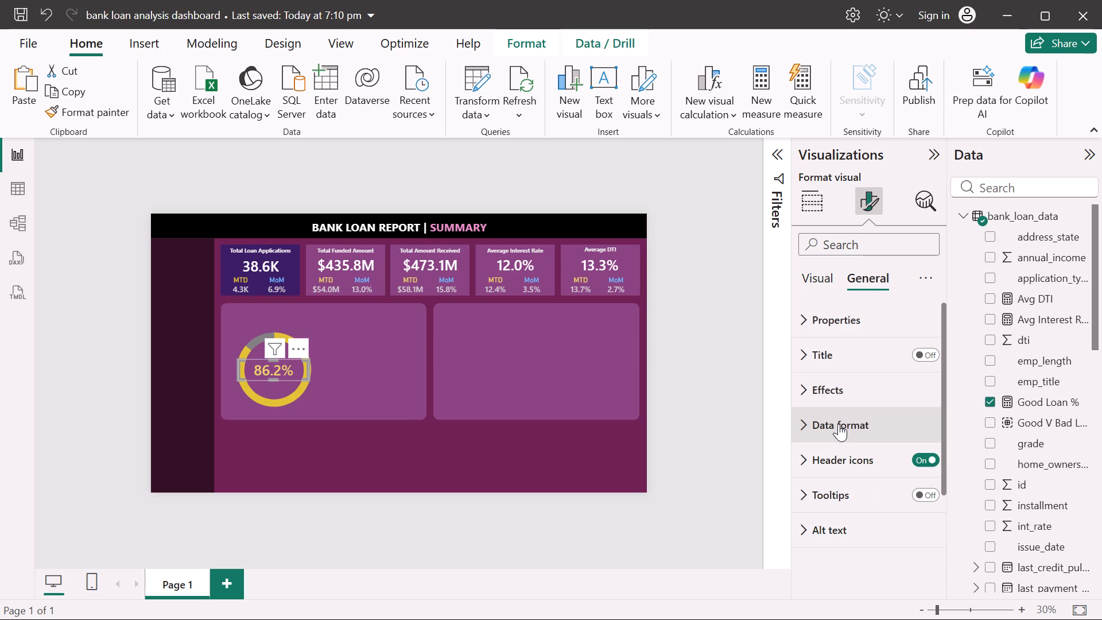
click(813, 285)
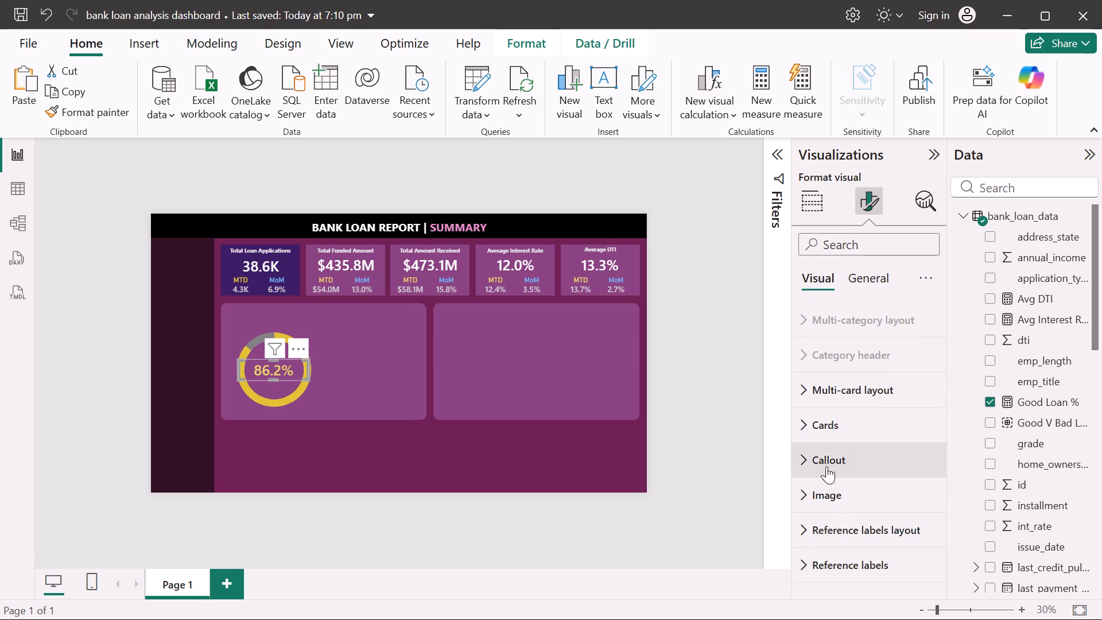
click(832, 461)
scroll(832, 461, down, 1)
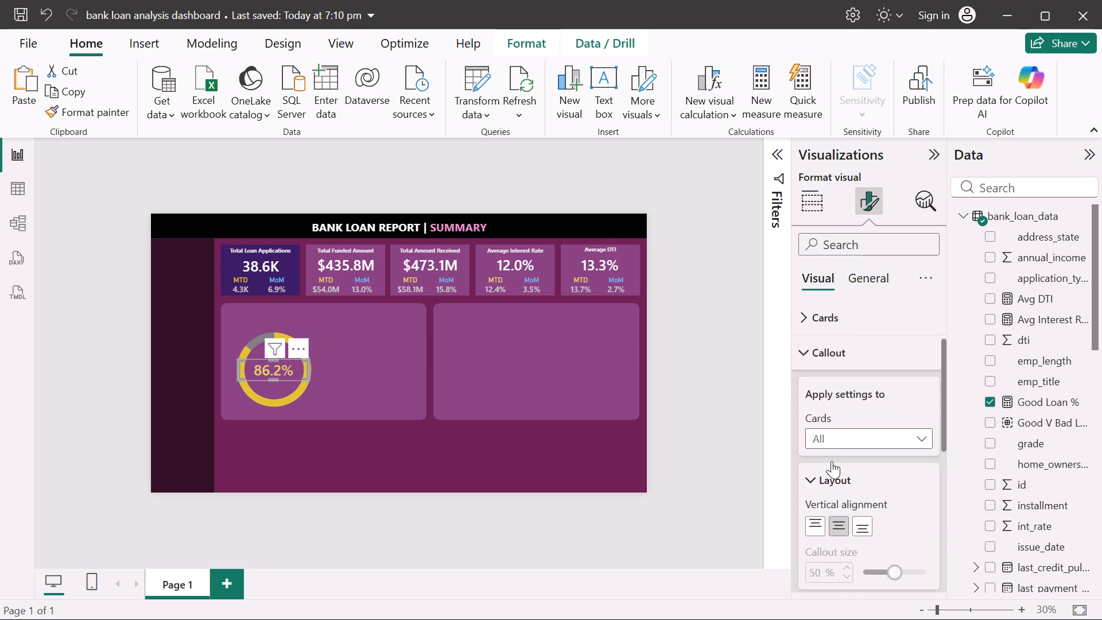
scroll(832, 461, down, 5)
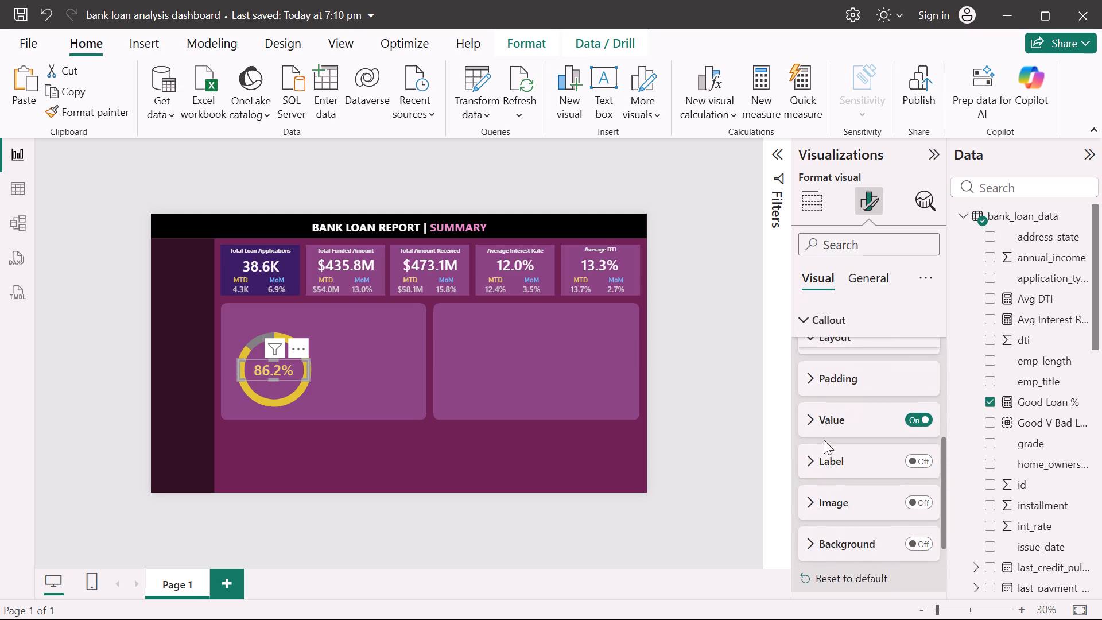
click(816, 415)
scroll(816, 415, down, 2)
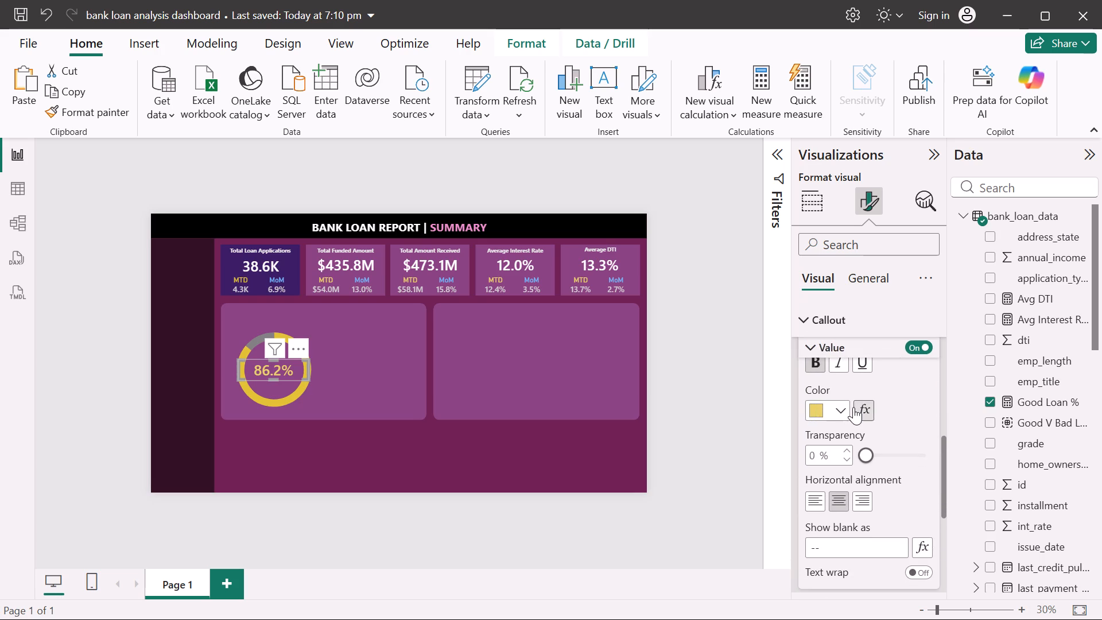
click(845, 407)
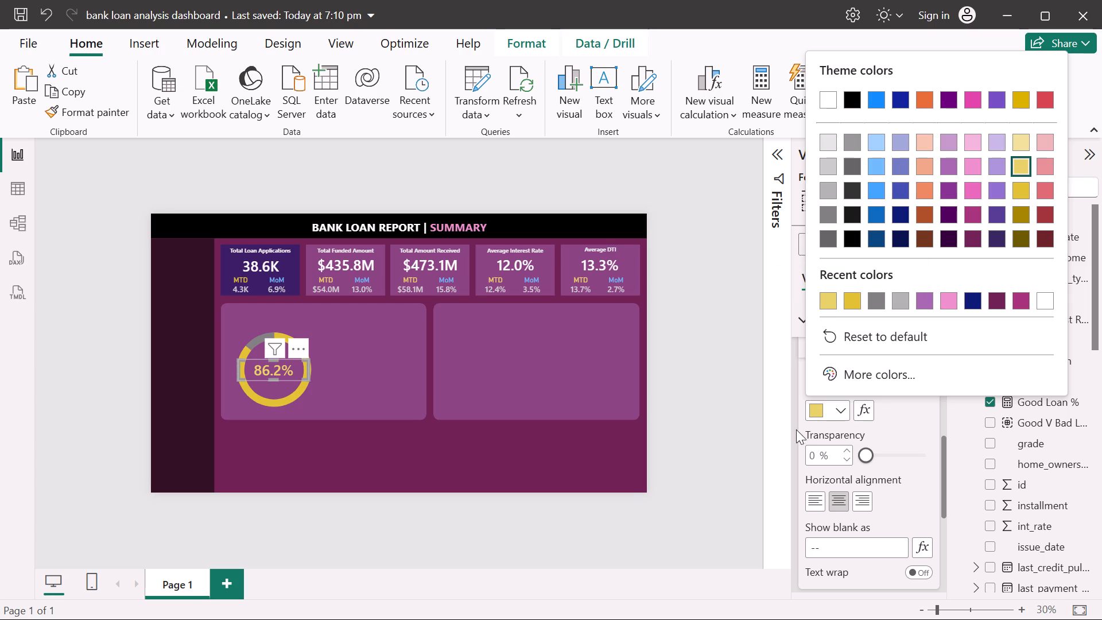
click(707, 345)
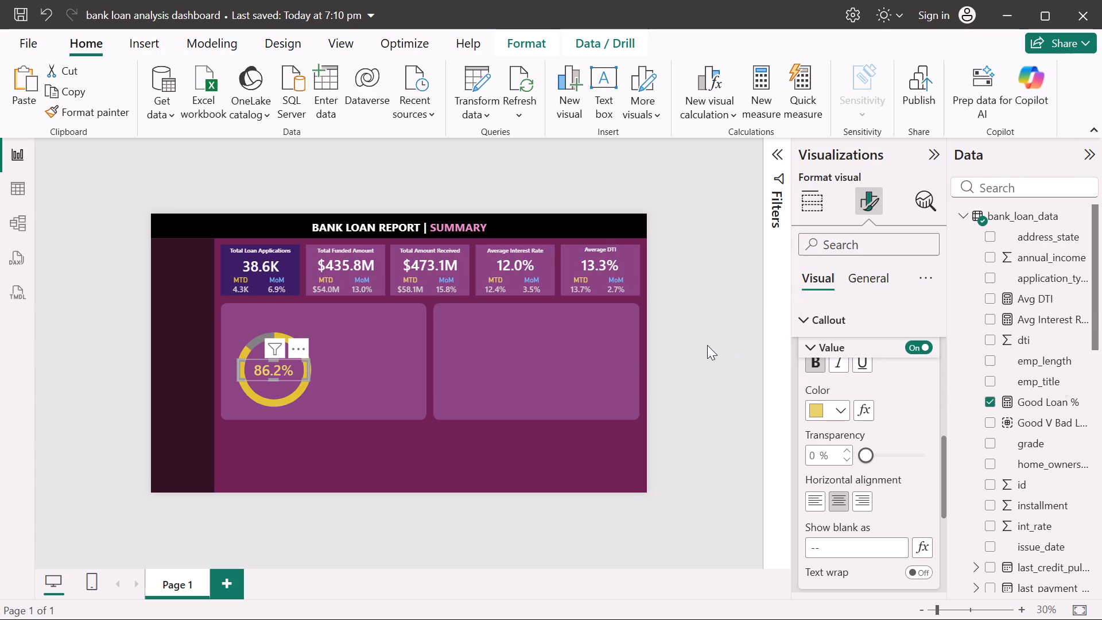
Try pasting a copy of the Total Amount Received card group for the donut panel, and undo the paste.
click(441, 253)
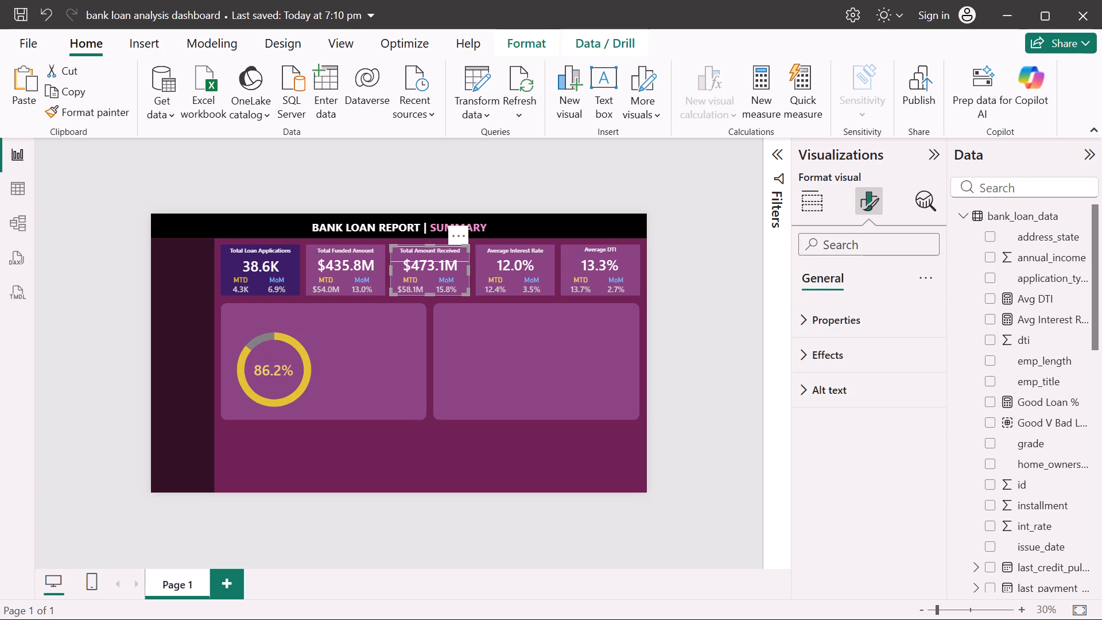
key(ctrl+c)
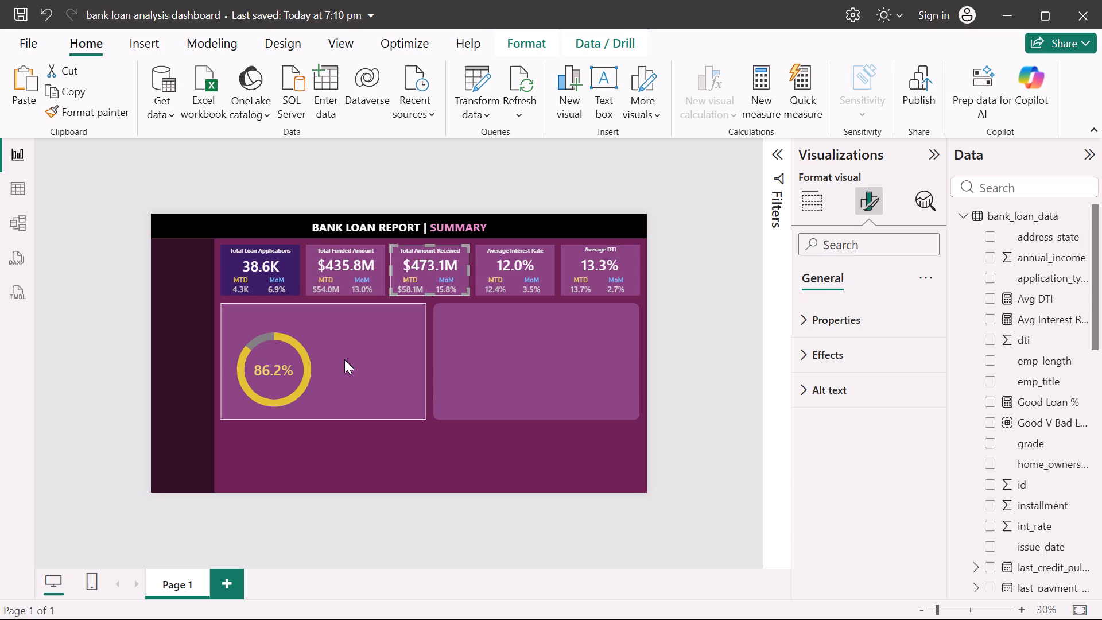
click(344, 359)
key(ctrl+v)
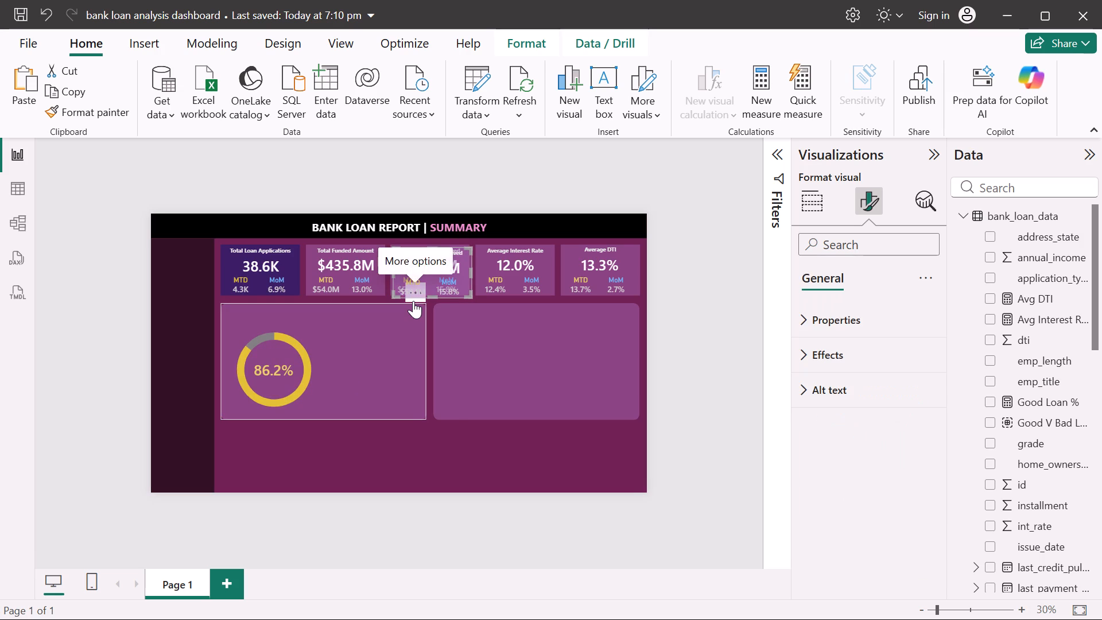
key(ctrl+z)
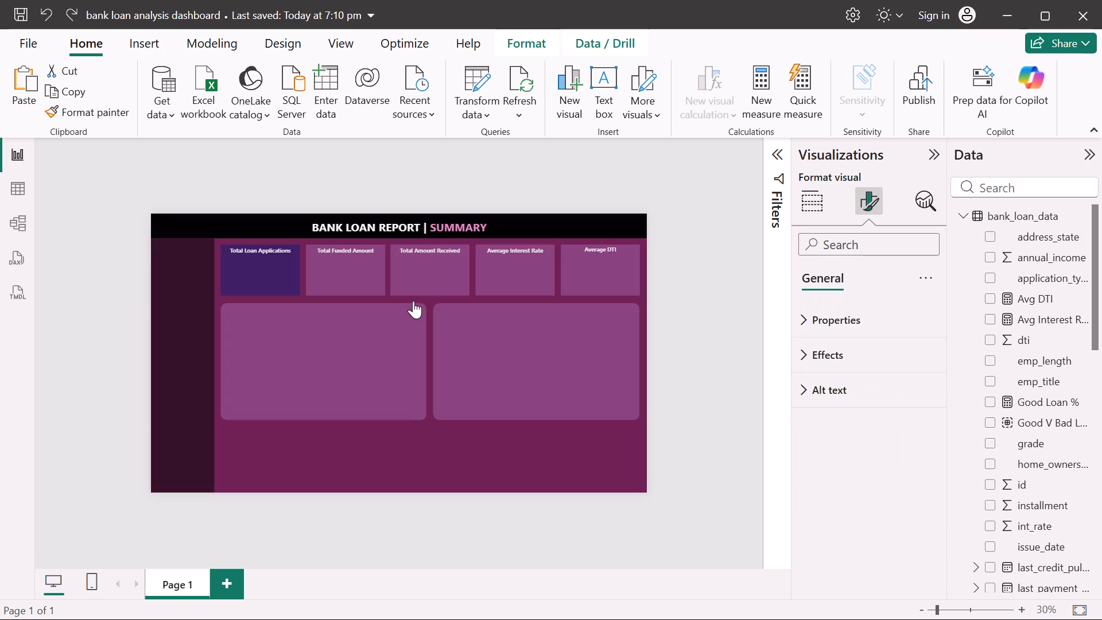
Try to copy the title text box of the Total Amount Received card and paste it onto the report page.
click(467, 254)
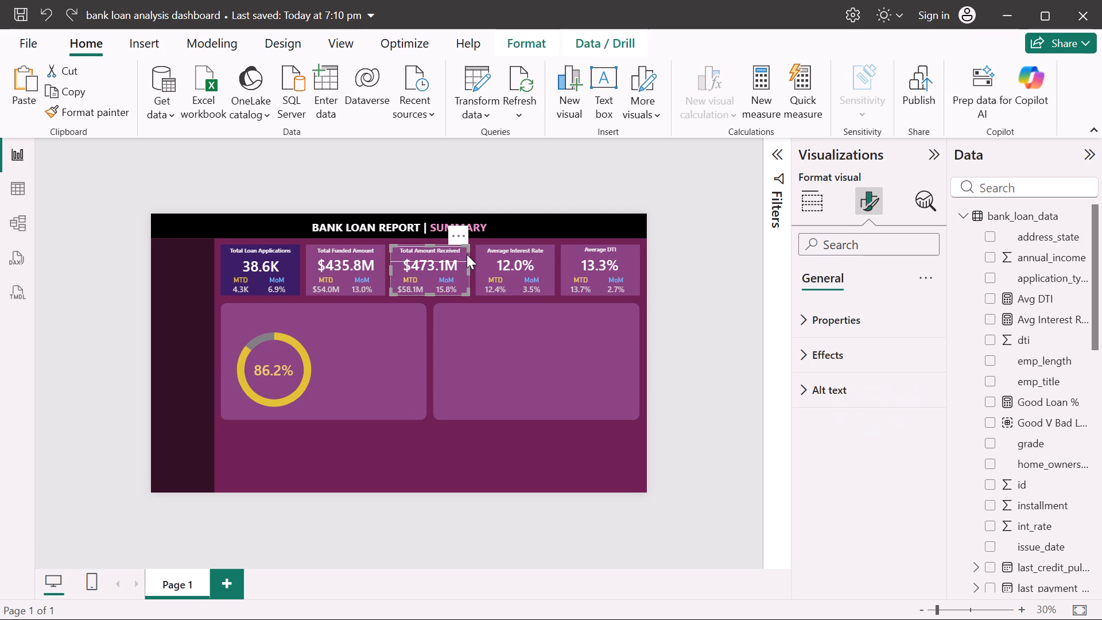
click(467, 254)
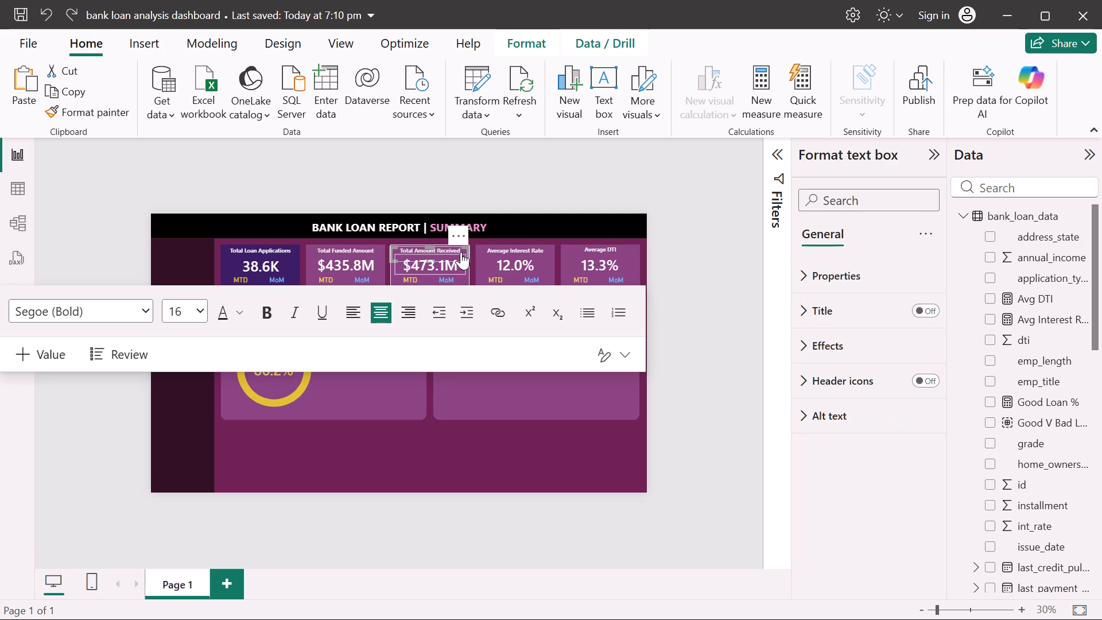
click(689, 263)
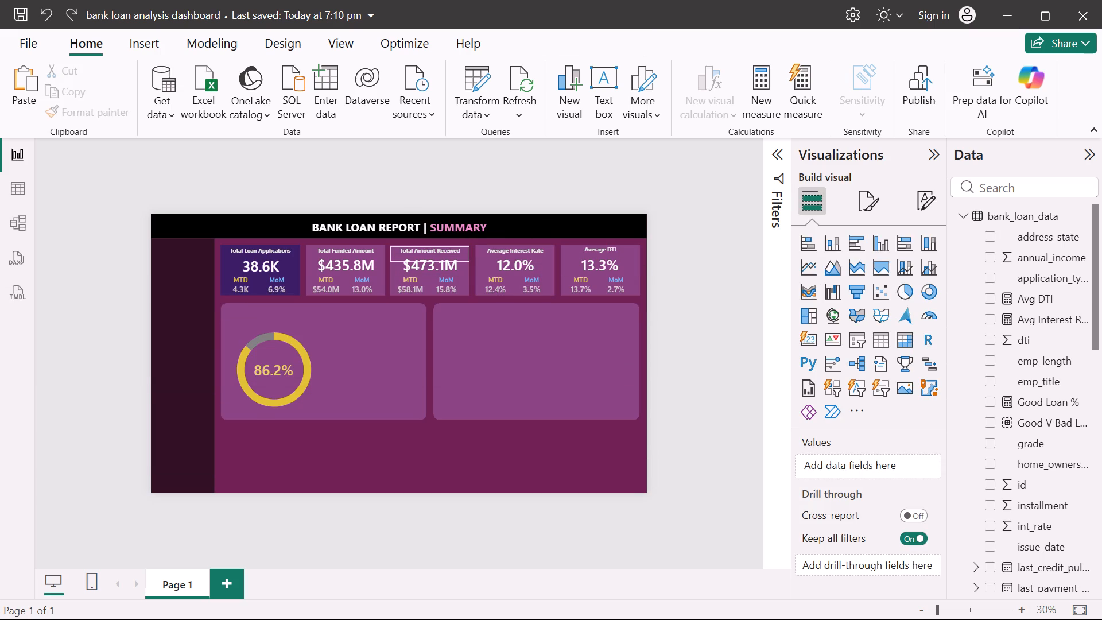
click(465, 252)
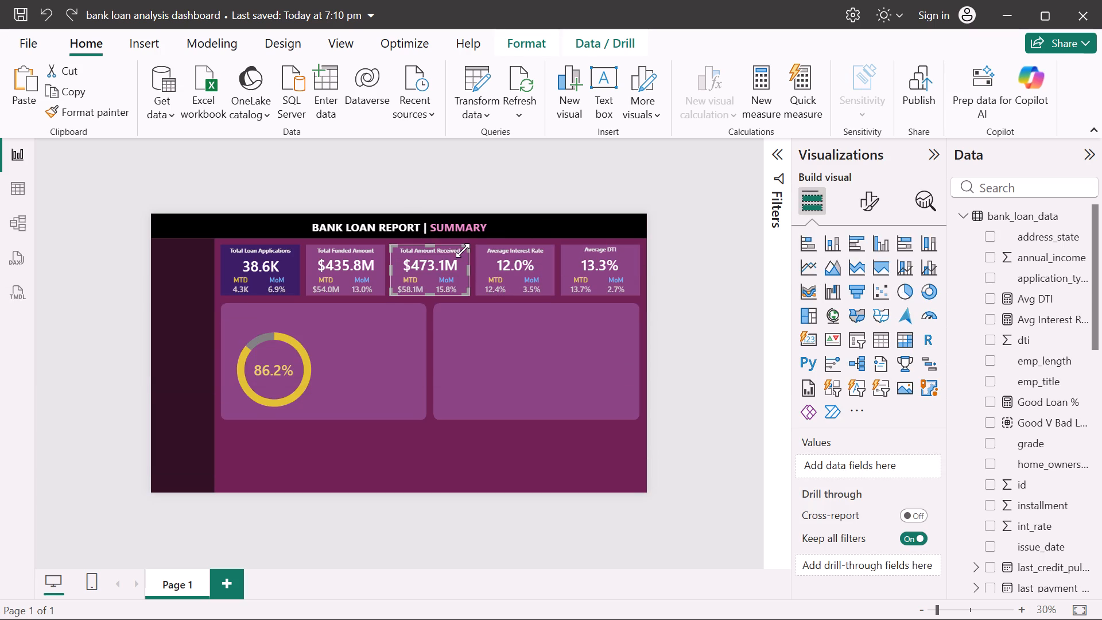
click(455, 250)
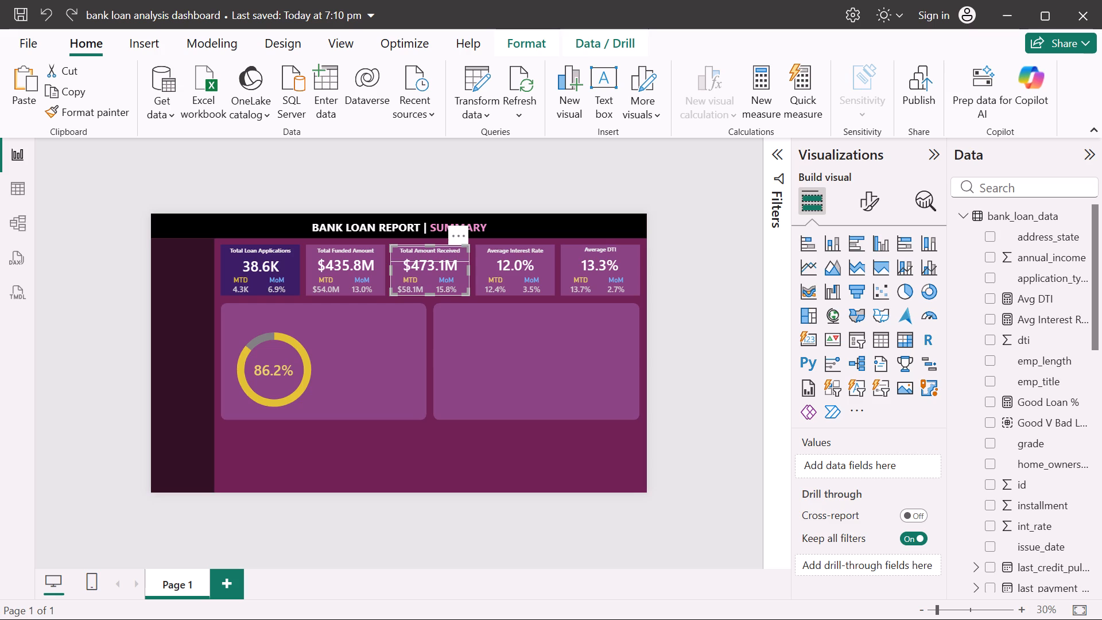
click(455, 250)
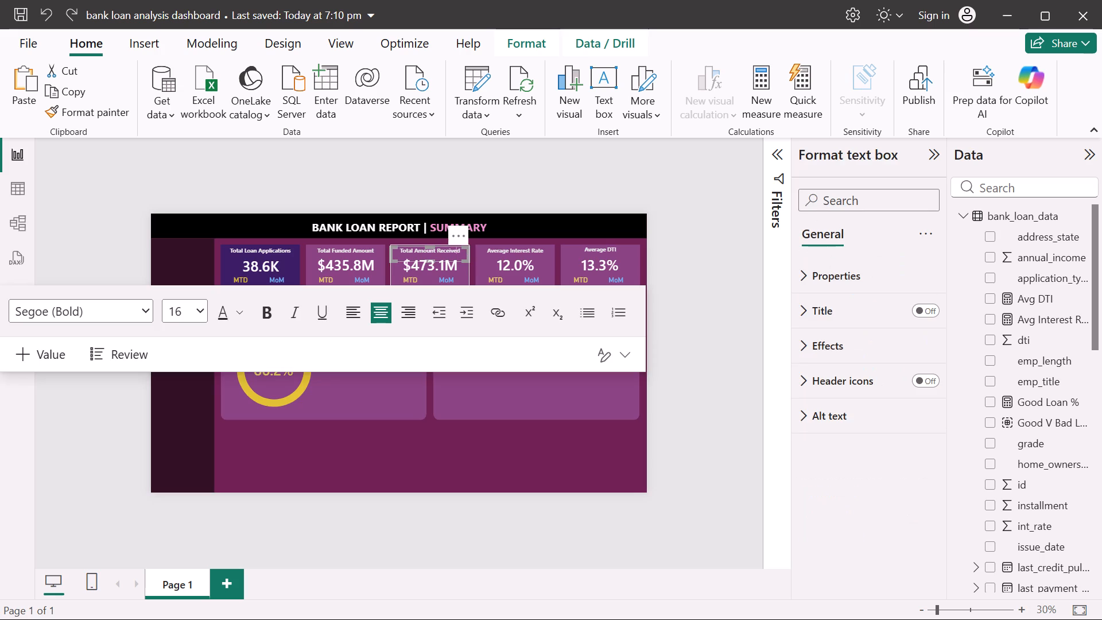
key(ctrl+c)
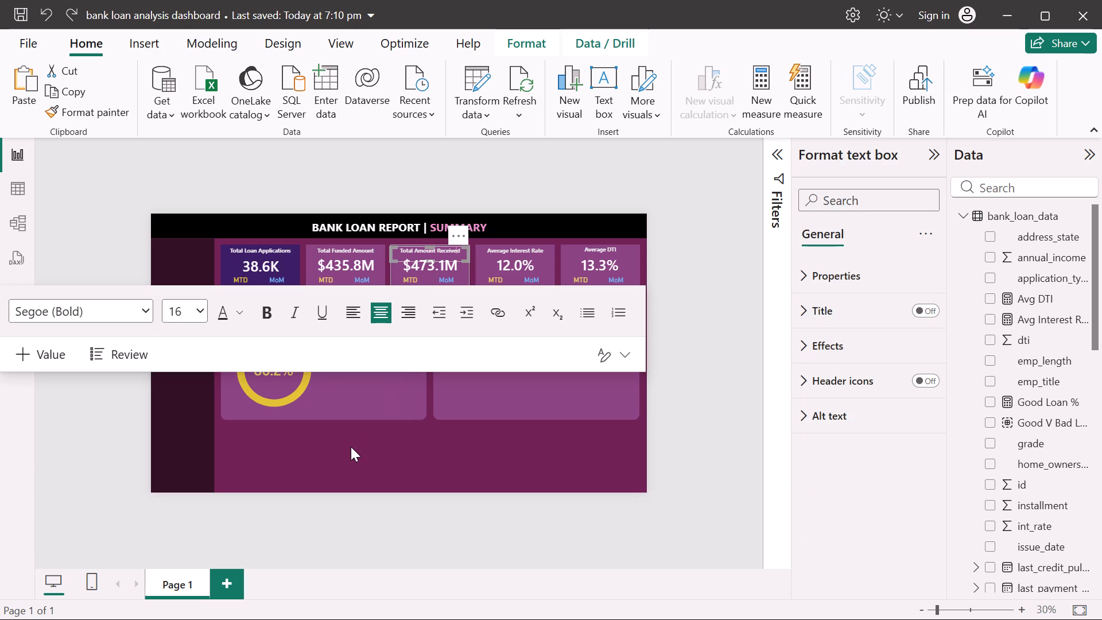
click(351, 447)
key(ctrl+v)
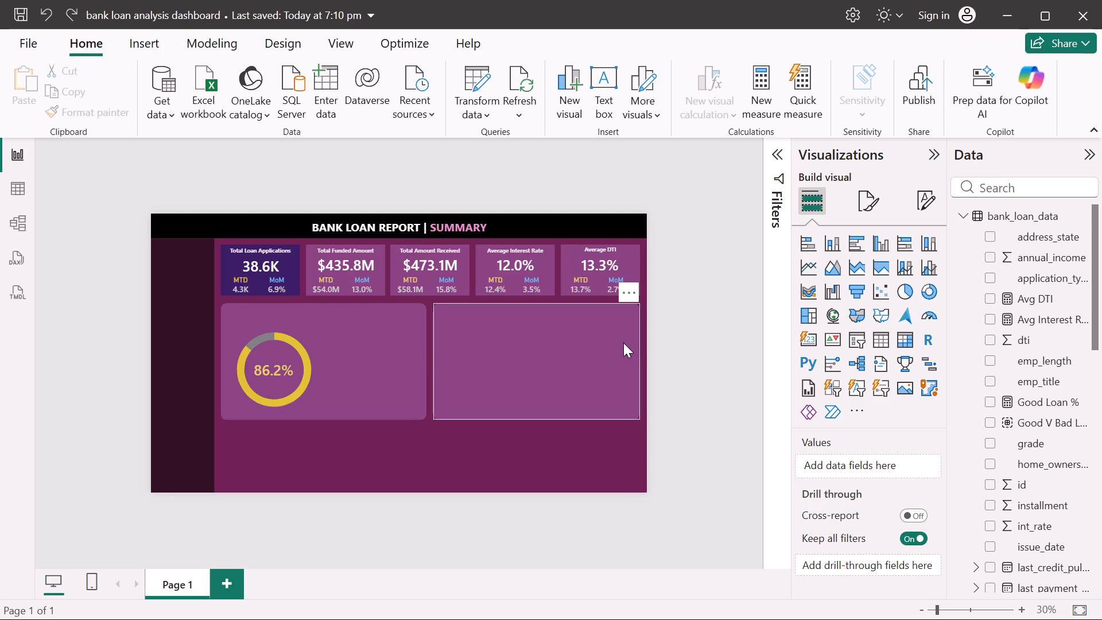
Insert a new text box on the report page with the text GOOD LOAN ISSUED.
click(611, 80)
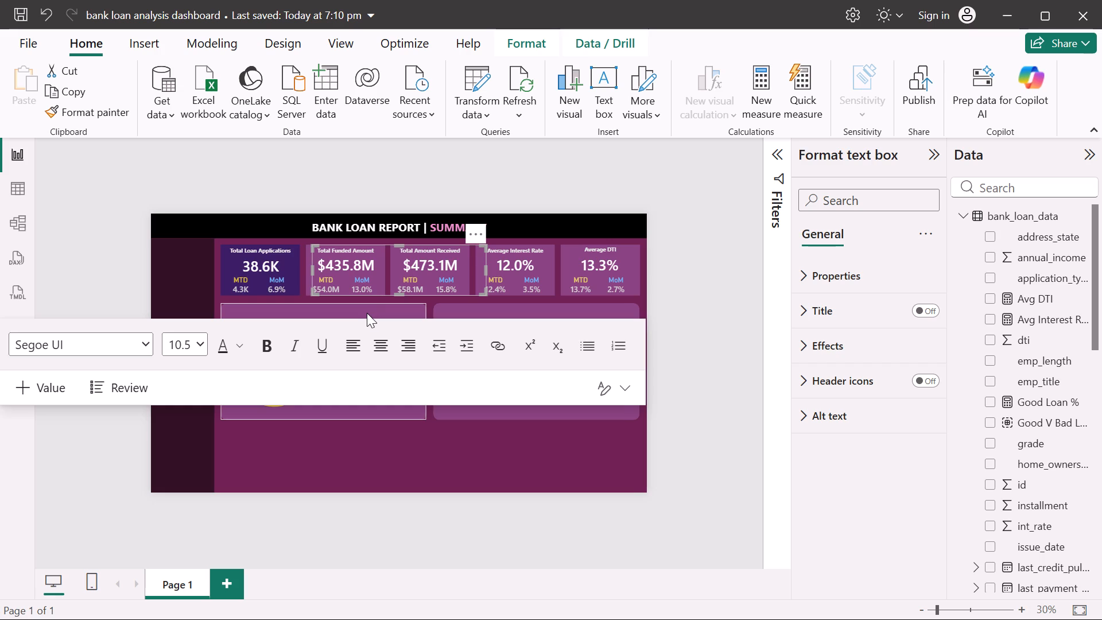
key(shift+g)
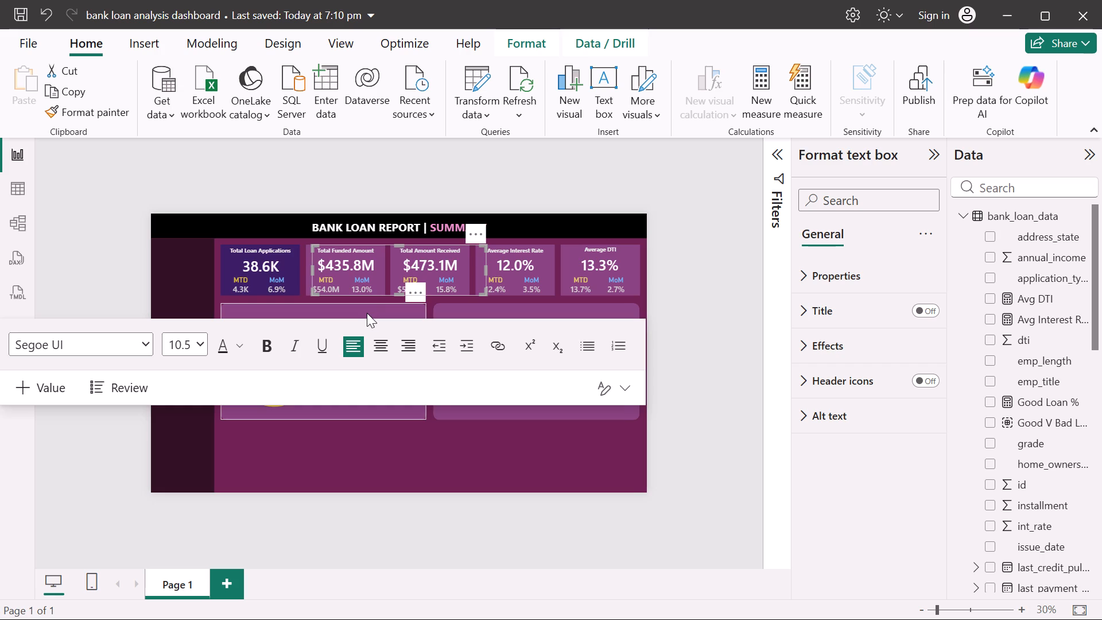
text(OO)
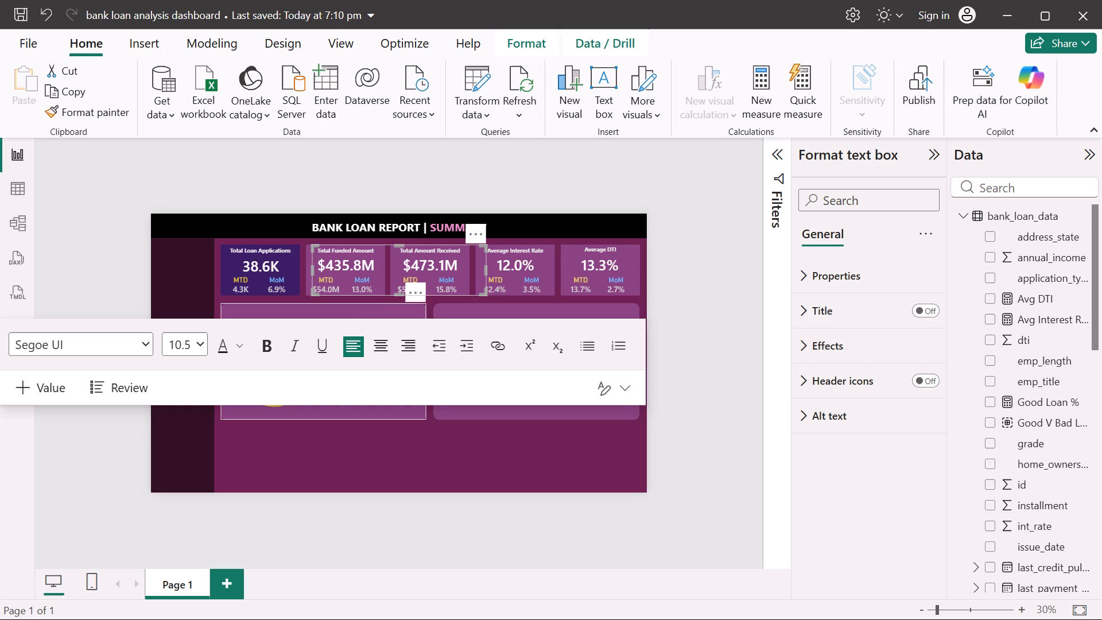
key(d)
key(space)
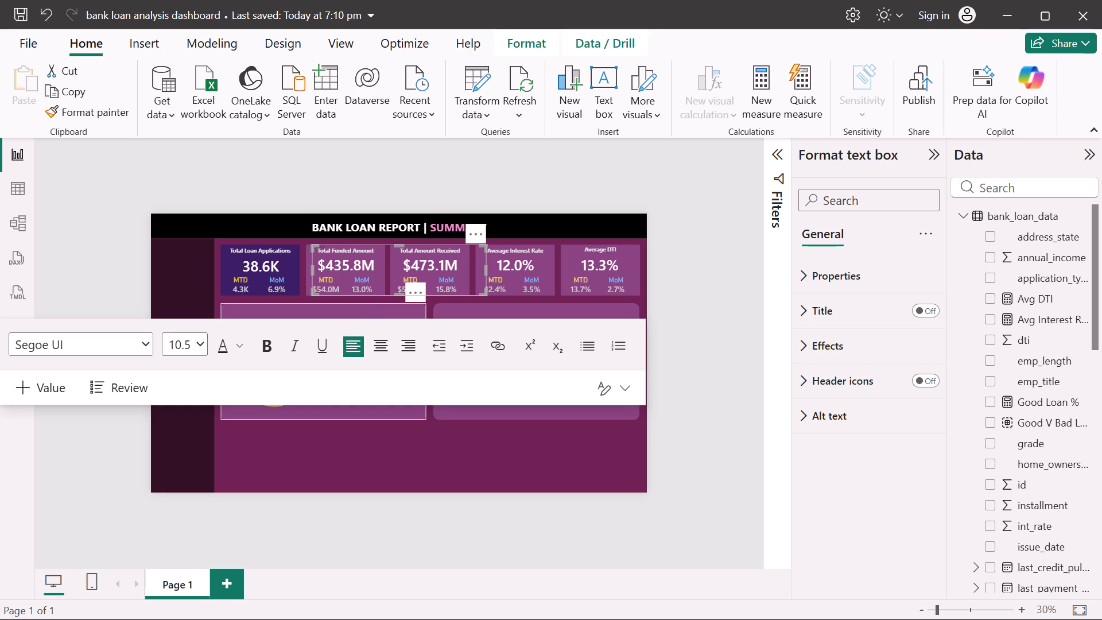
text(LOAN ISSUED)
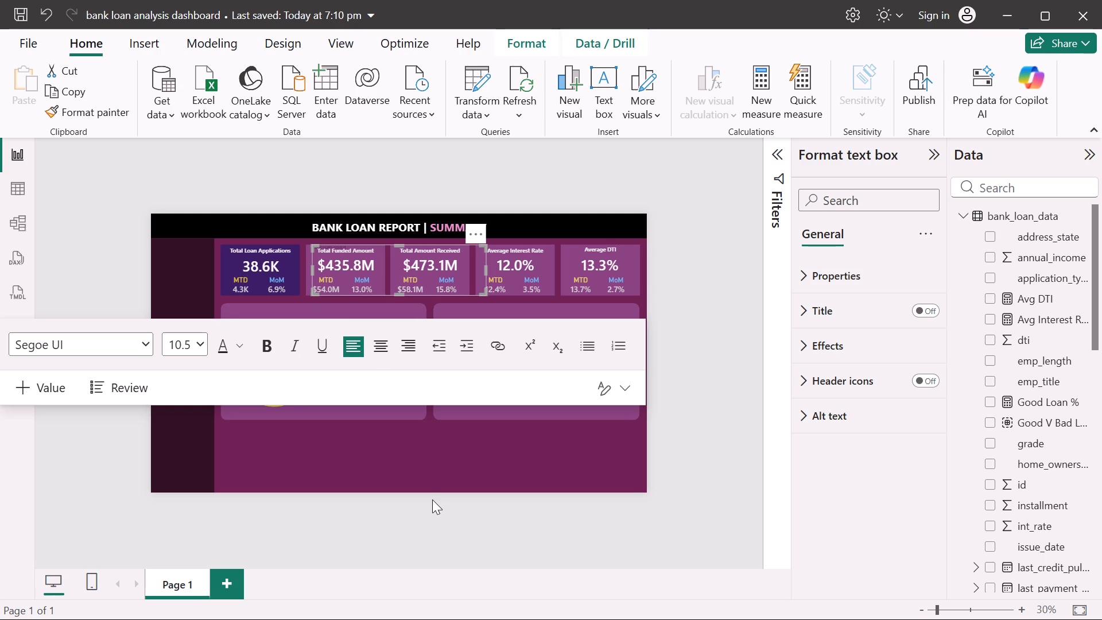
Set the font size of all the text in the new loan heading text box to 28.
click(202, 347)
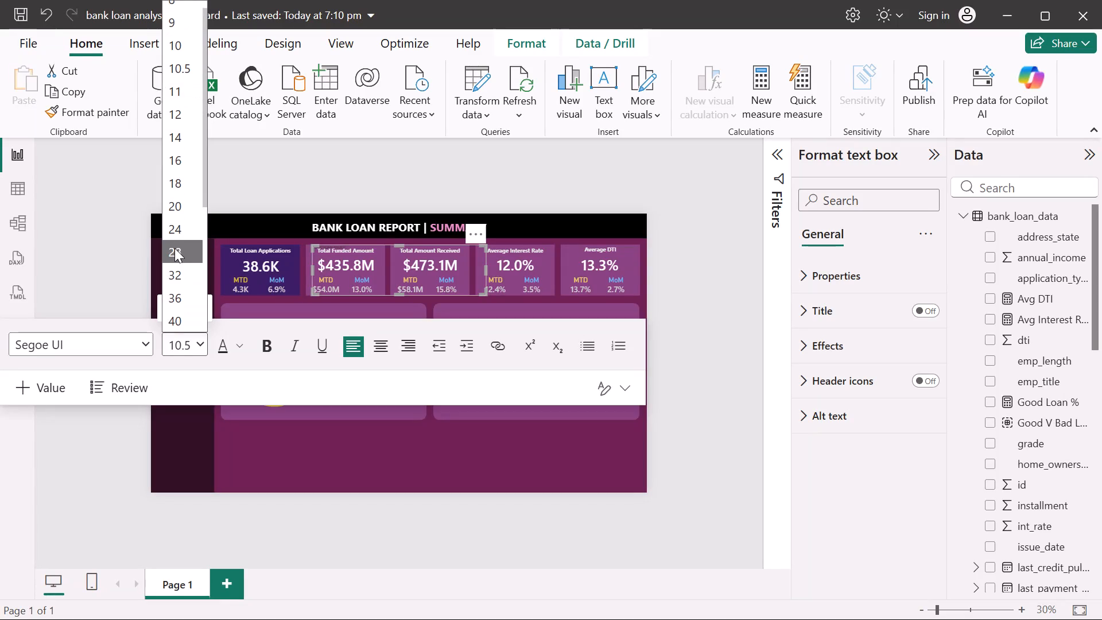
click(174, 251)
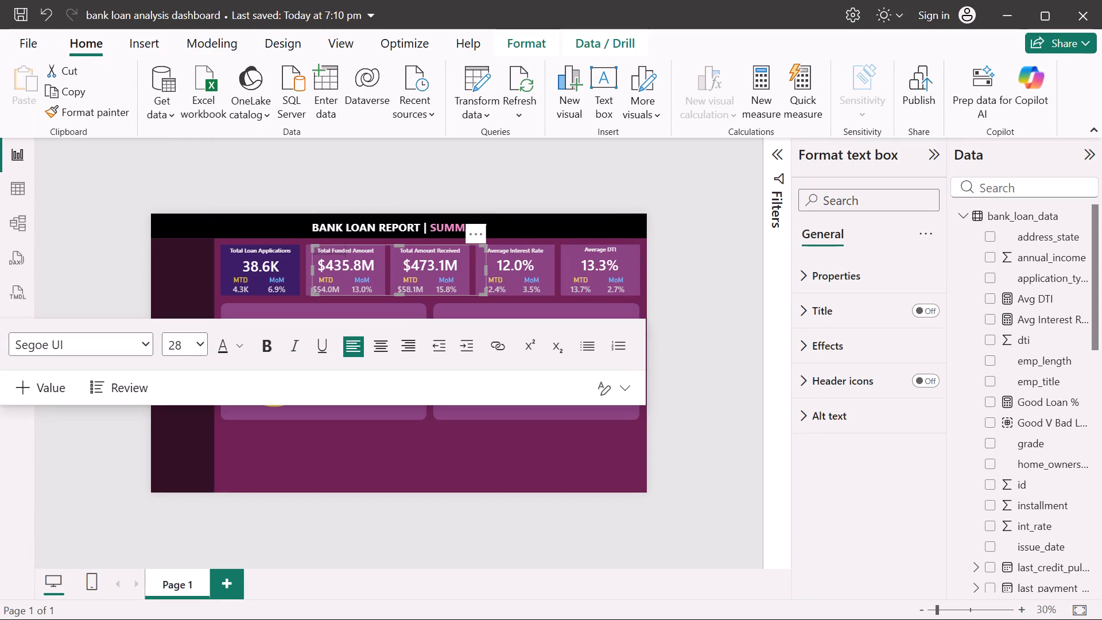
drag(351, 257, 304, 257)
drag(304, 257, 309, 252)
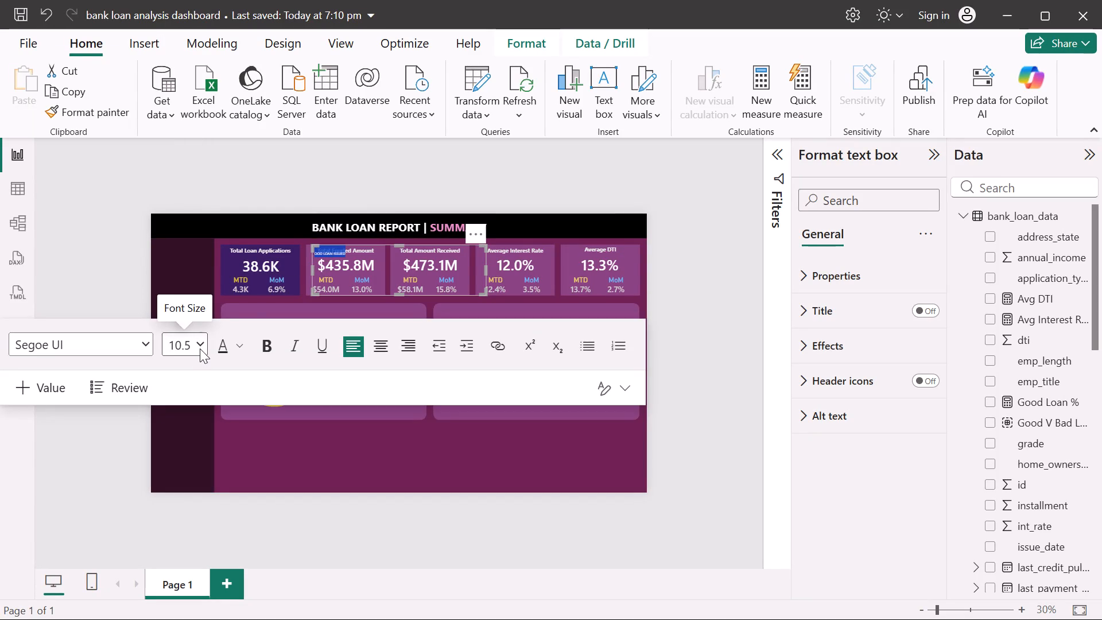
click(200, 348)
click(180, 255)
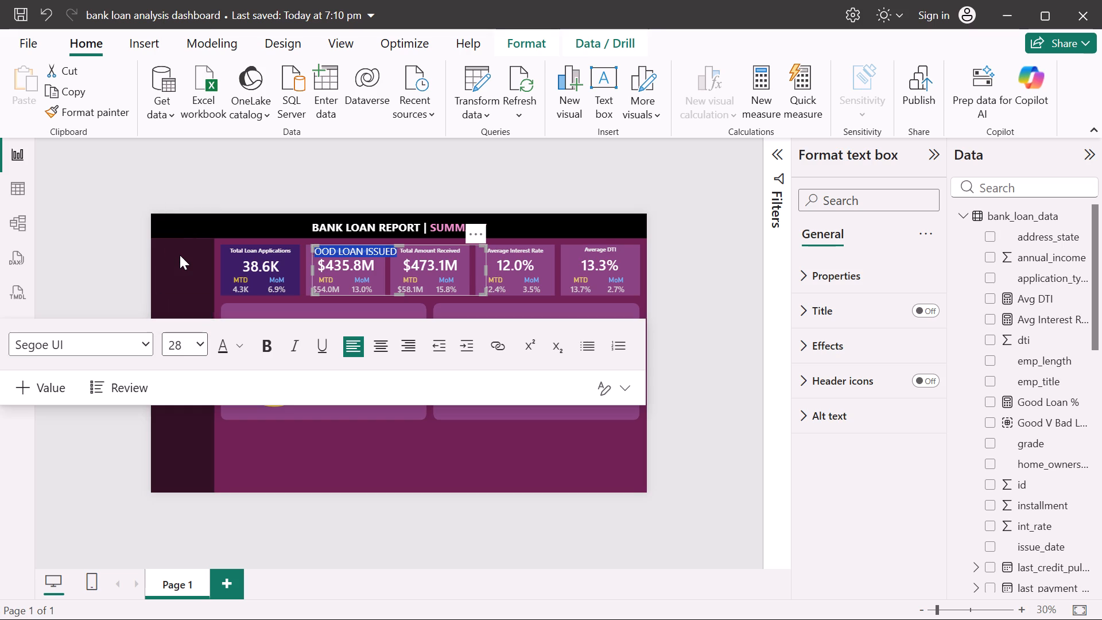
click(318, 422)
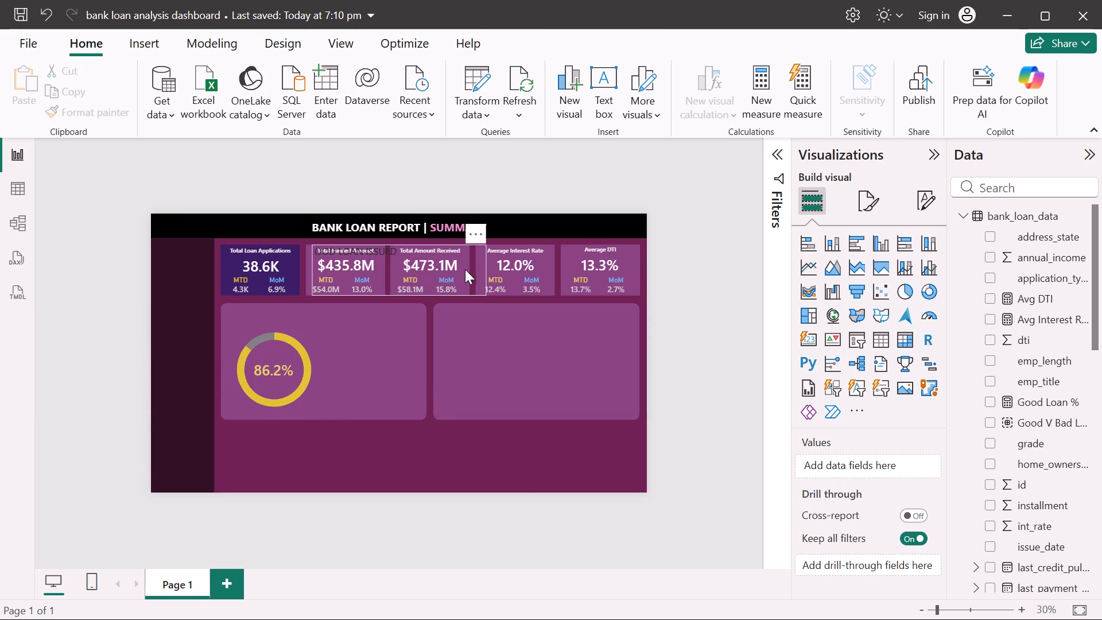
Resize the heading text box so it sits at the top of the donut panel, starting at the panel's left edge and about as wide as the donut.
drag(476, 281, 427, 318)
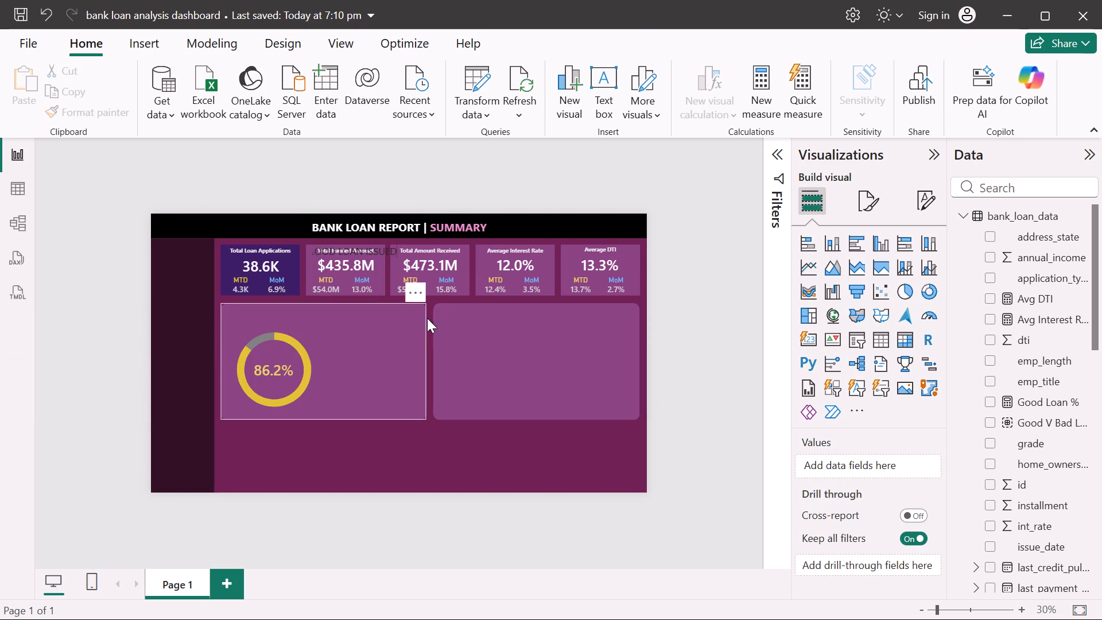
drag(427, 318, 460, 280)
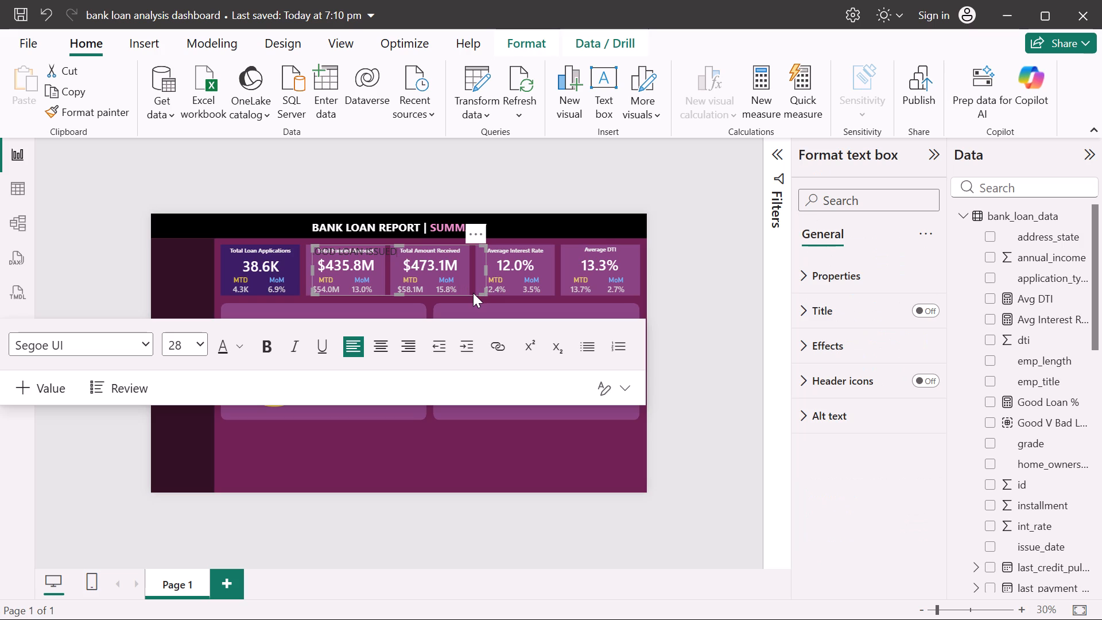
drag(473, 293, 422, 343)
drag(483, 292, 492, 392)
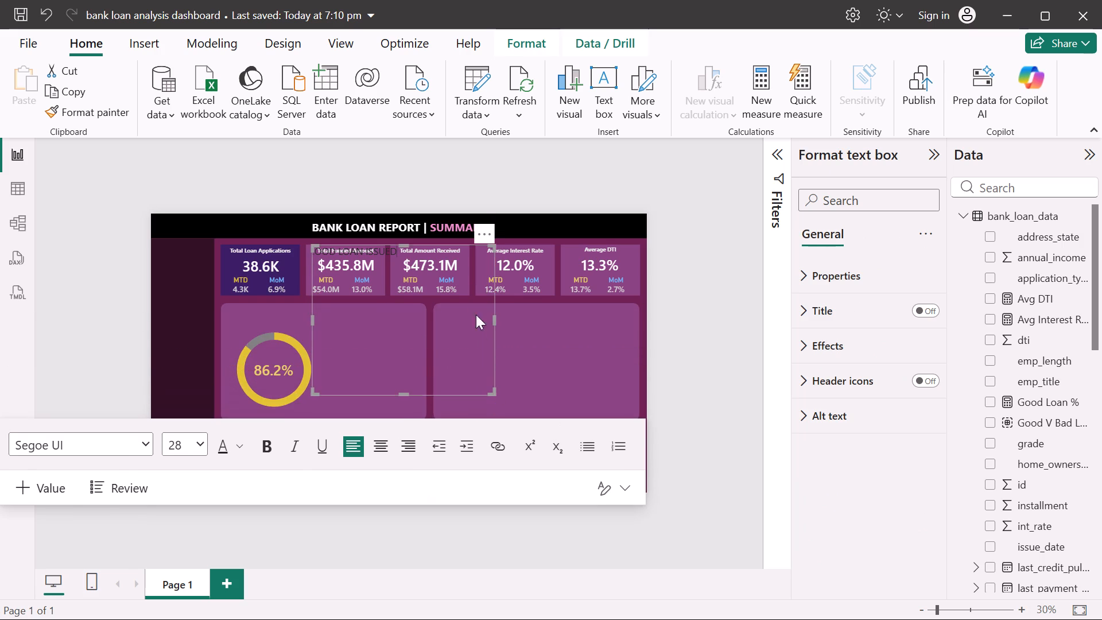
drag(406, 247, 397, 309)
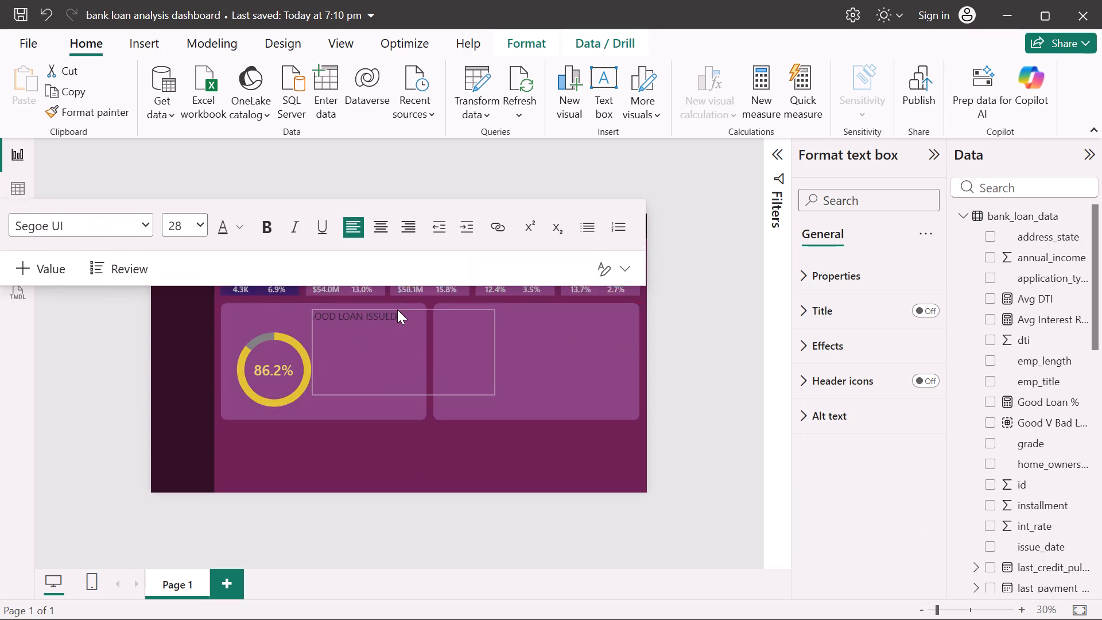
drag(397, 309, 397, 308)
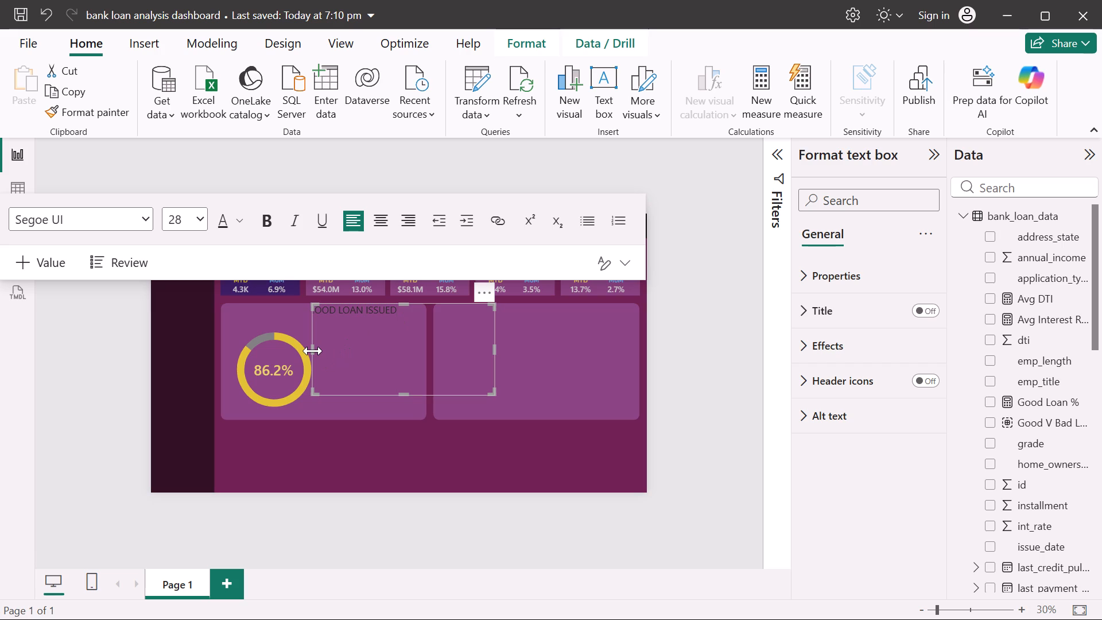
drag(313, 351, 219, 357)
drag(493, 350, 300, 352)
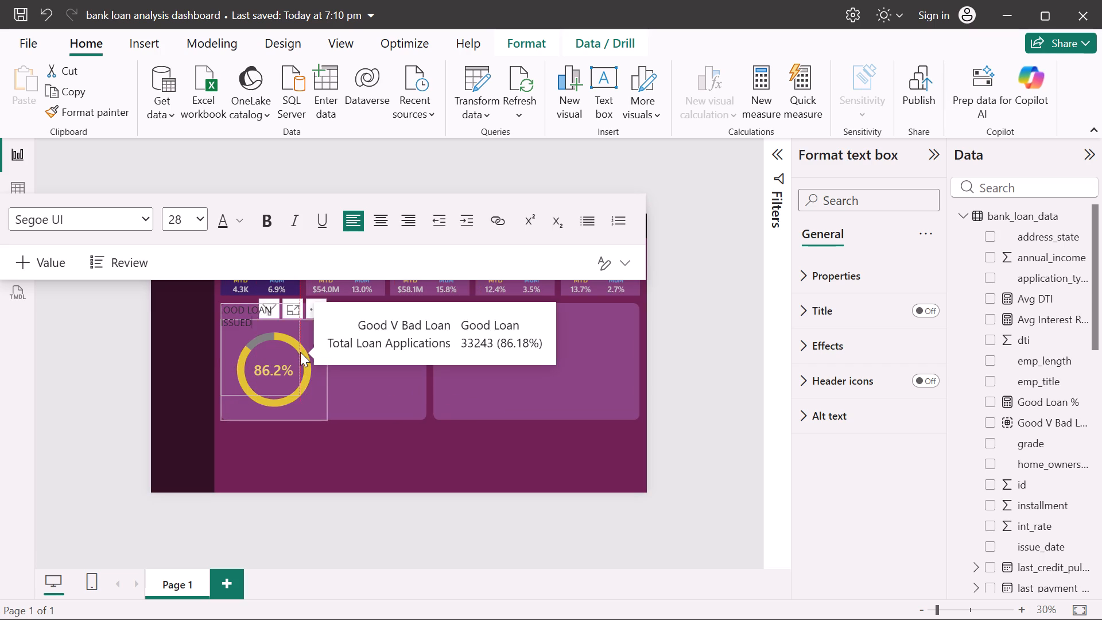
drag(300, 352, 305, 348)
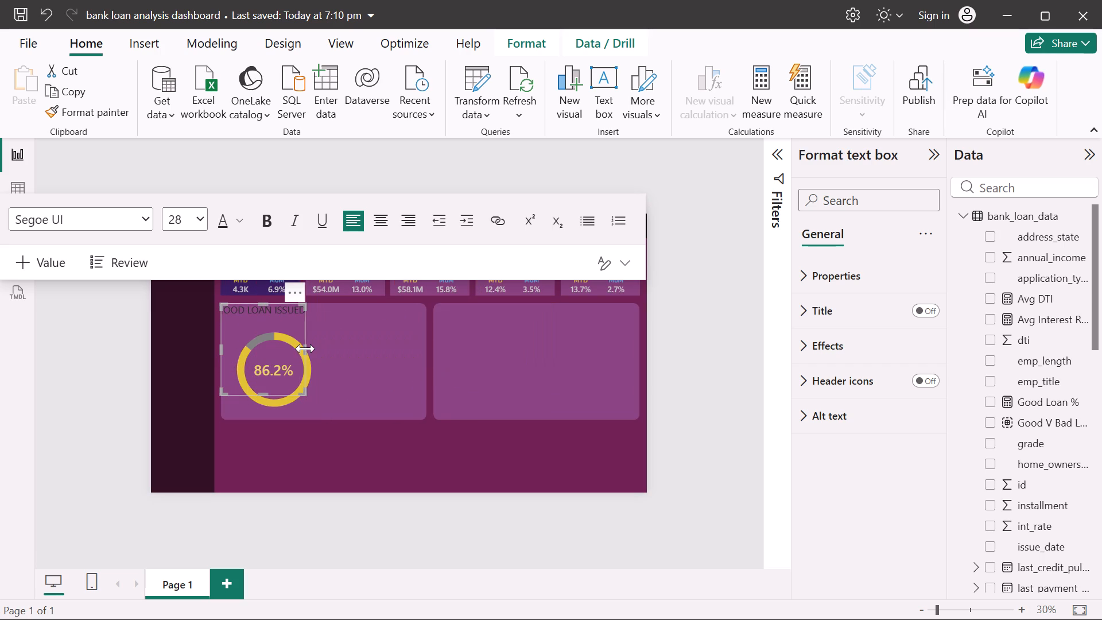
Add the missing G so the heading reads GOOD LOAN ISSUED, and widen its text box to fit one line.
click(238, 309)
key(Left)
key(Left)
key(BackSpace)
key(g)
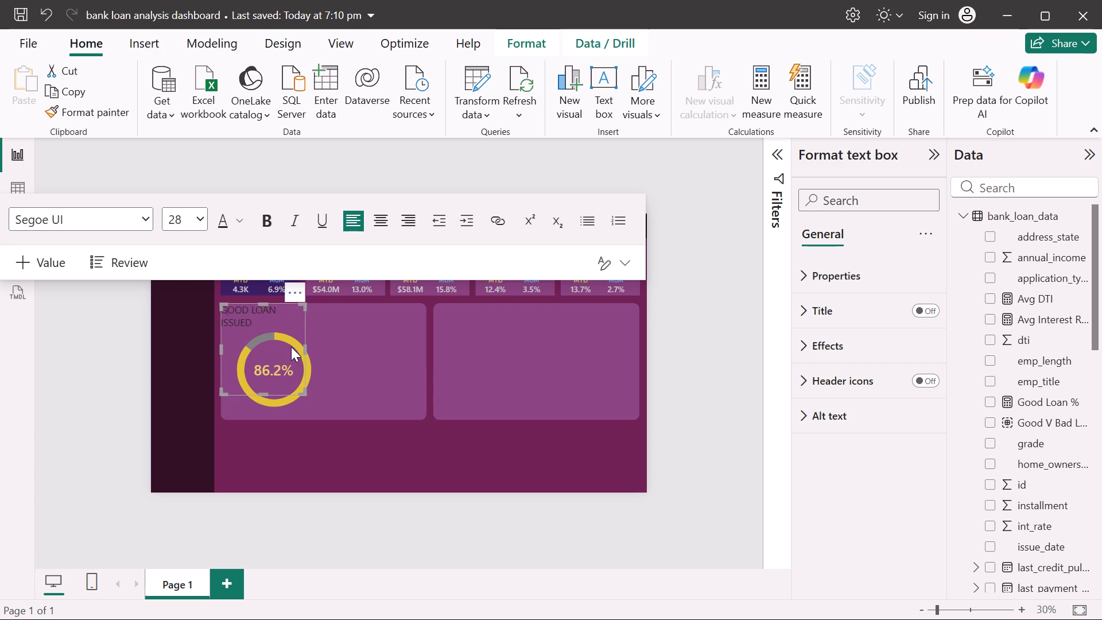
drag(305, 350, 316, 347)
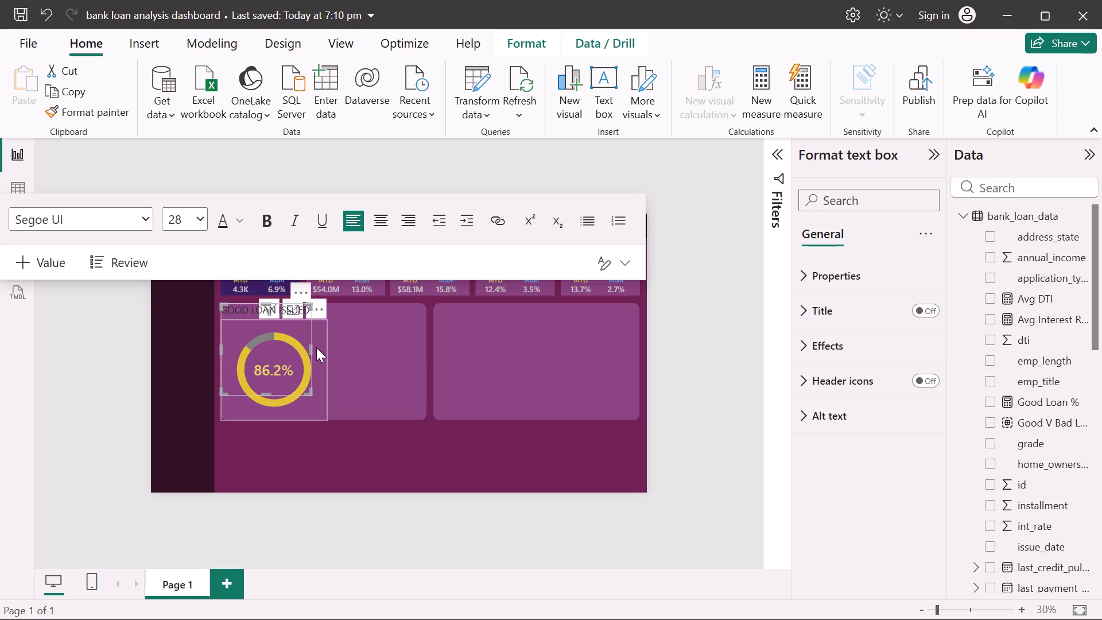
Make the whole GOOD LOAN ISSUED heading above the donut bold.
click(262, 224)
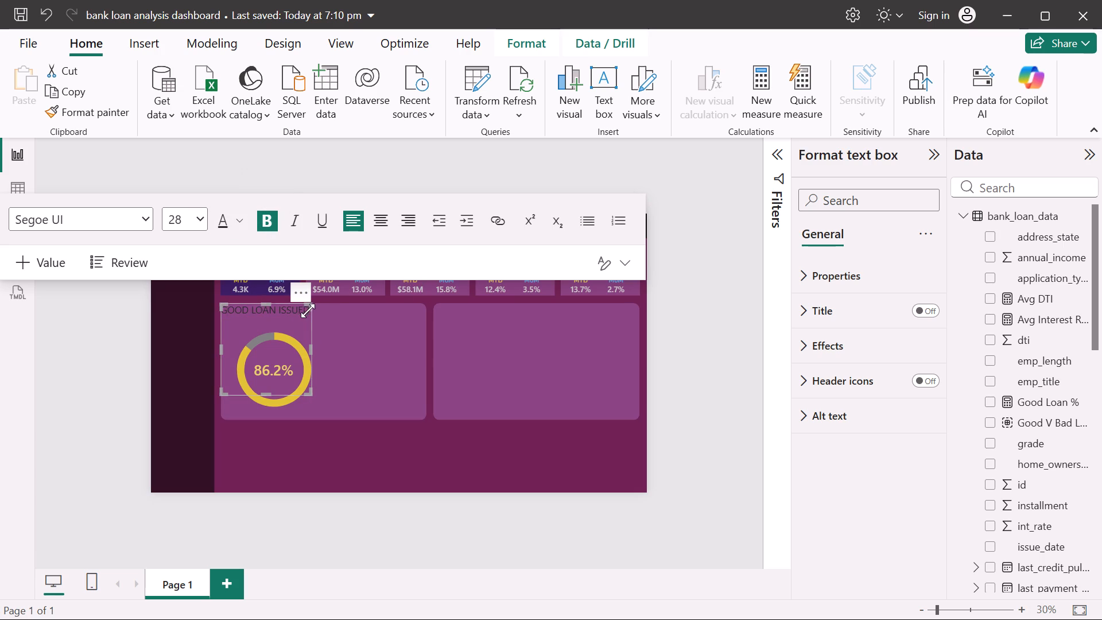
drag(306, 311, 238, 312)
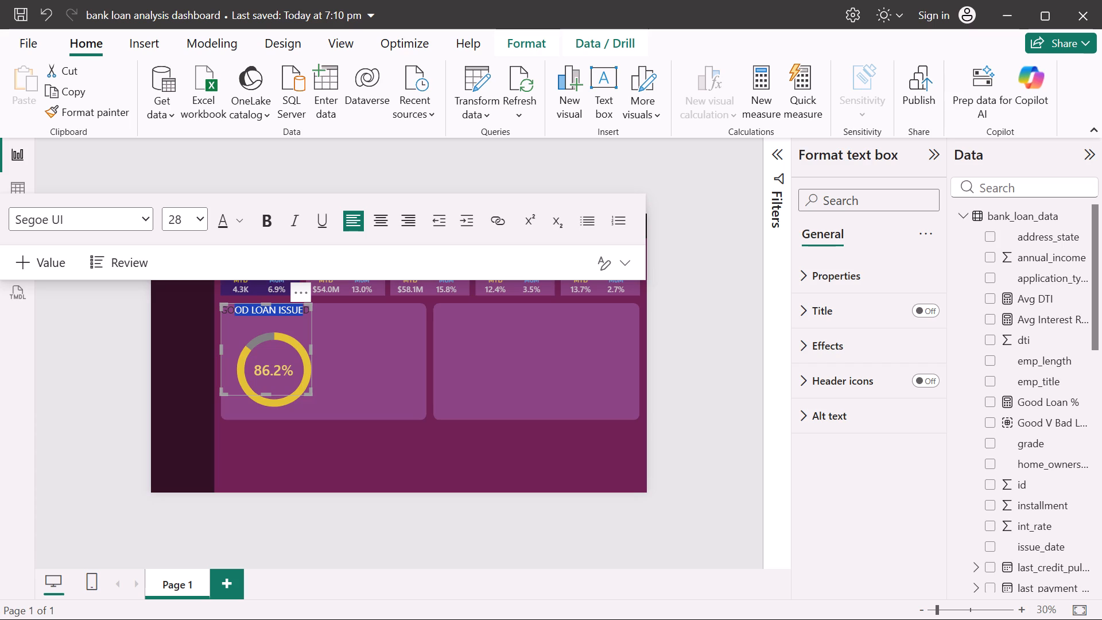
drag(222, 312, 311, 312)
click(271, 218)
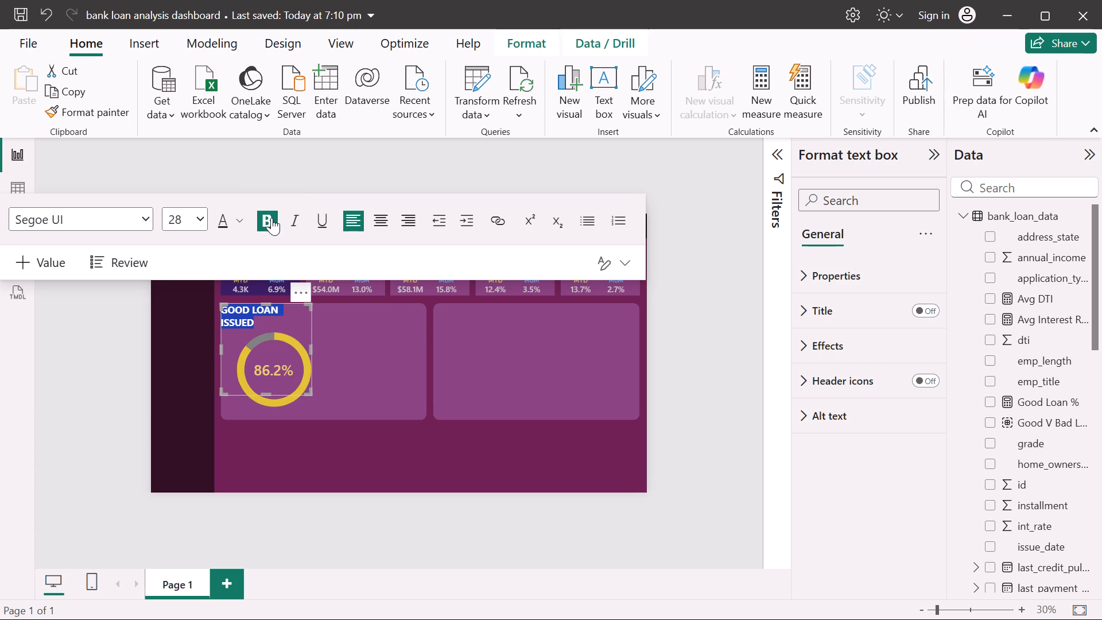
Set the GOOD LOAN ISSUED heading's font to Segoe (Bold) and remove its separate bold formatting.
click(147, 214)
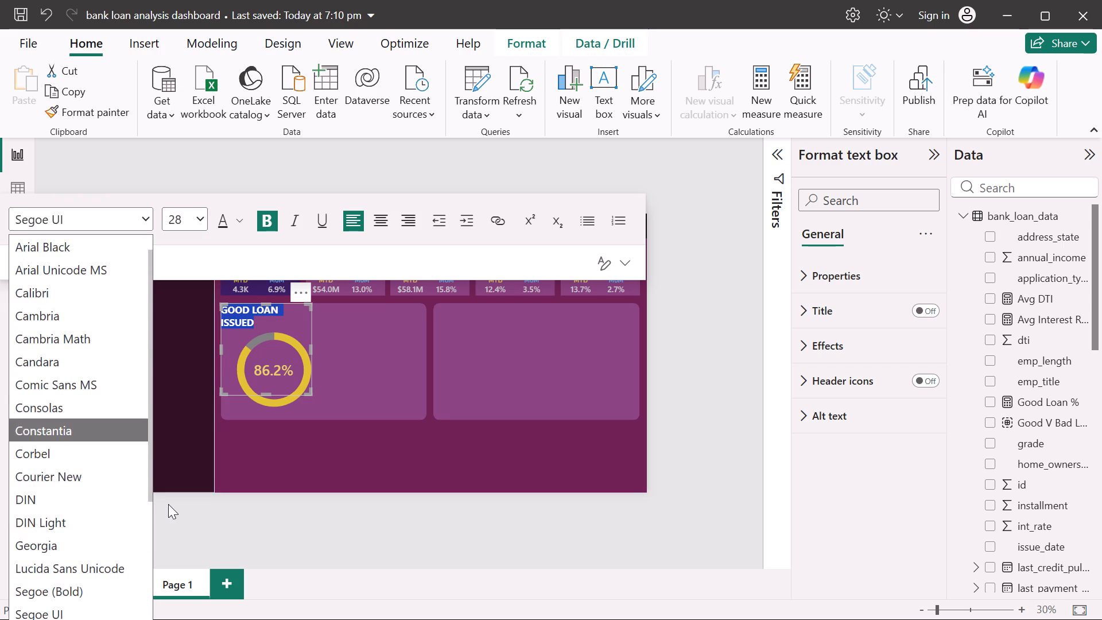
click(93, 586)
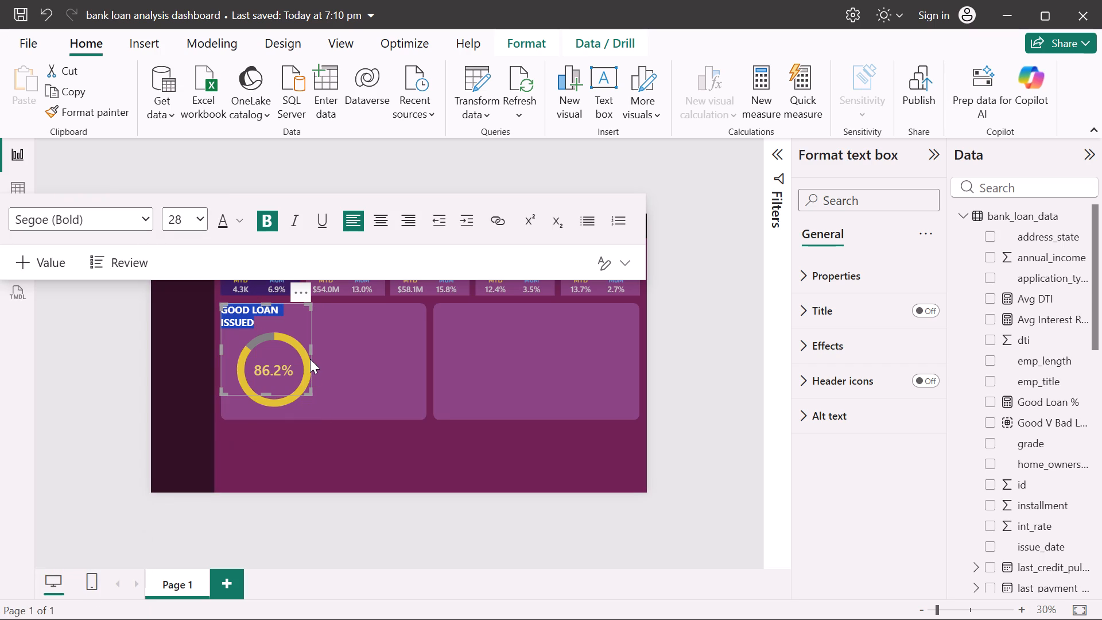
click(272, 225)
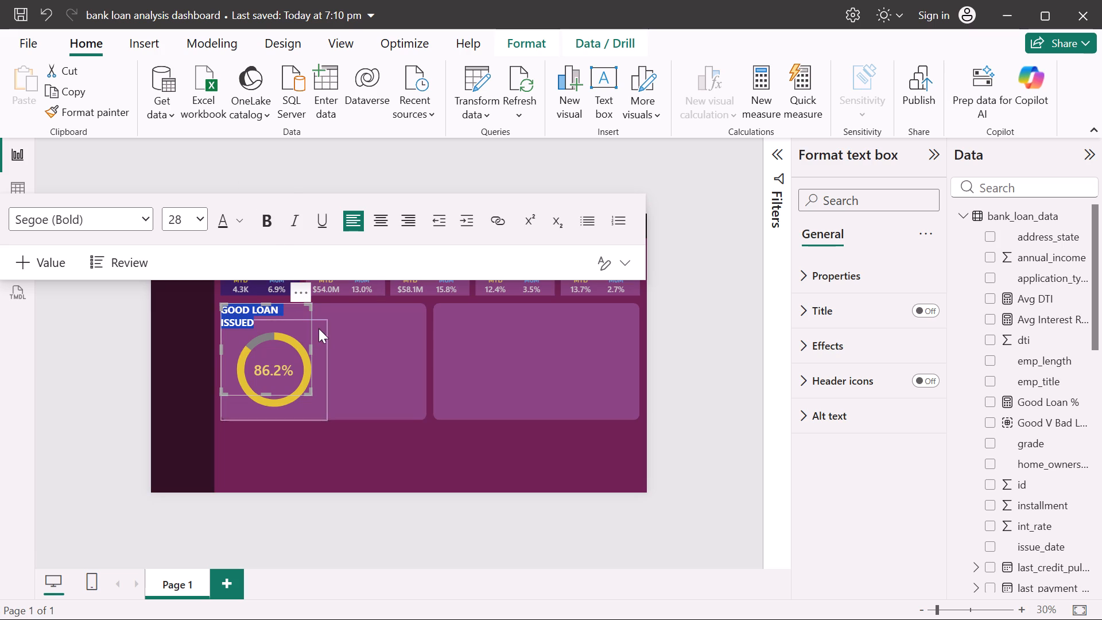
Widen the heading text box so GOOD LOAN ISSUED fits on one line, and centre the text within it.
drag(312, 352, 328, 349)
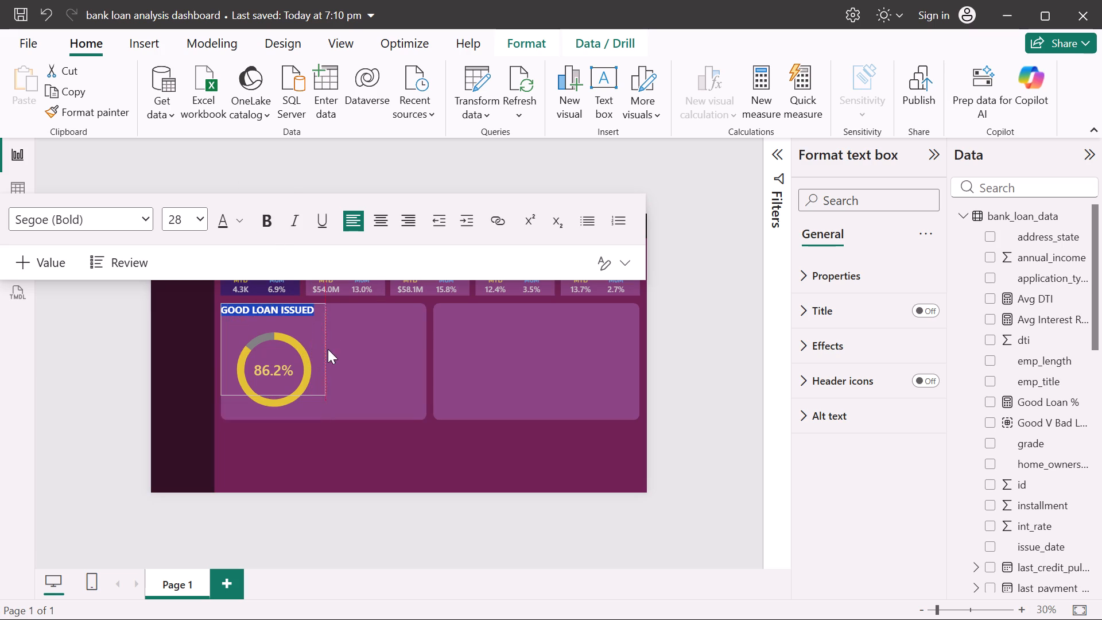
drag(328, 349, 325, 341)
drag(325, 341, 322, 340)
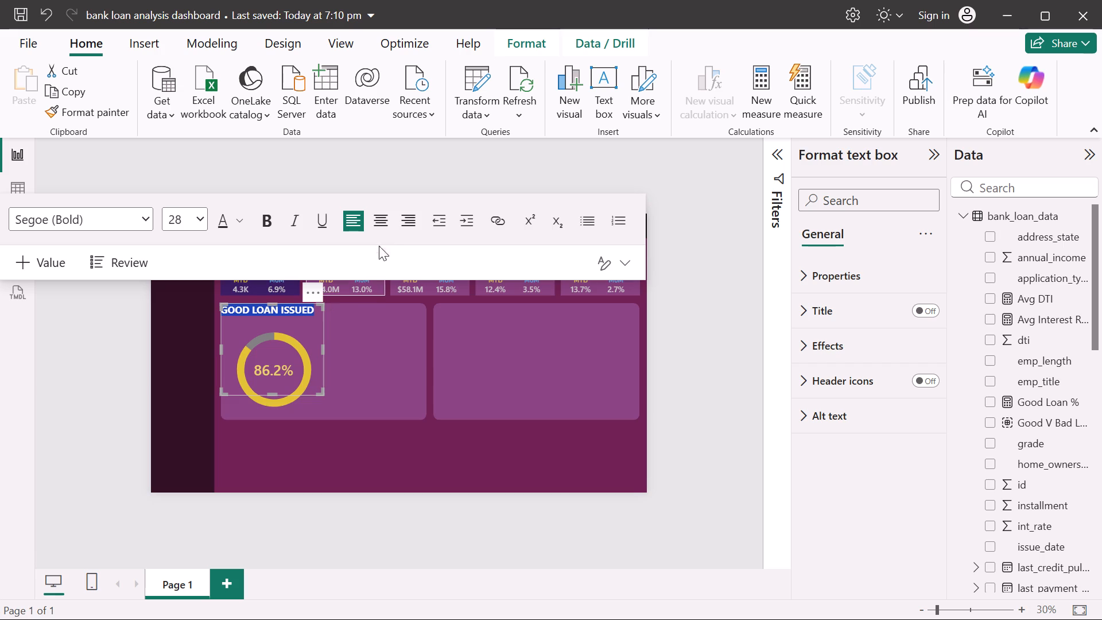
click(388, 222)
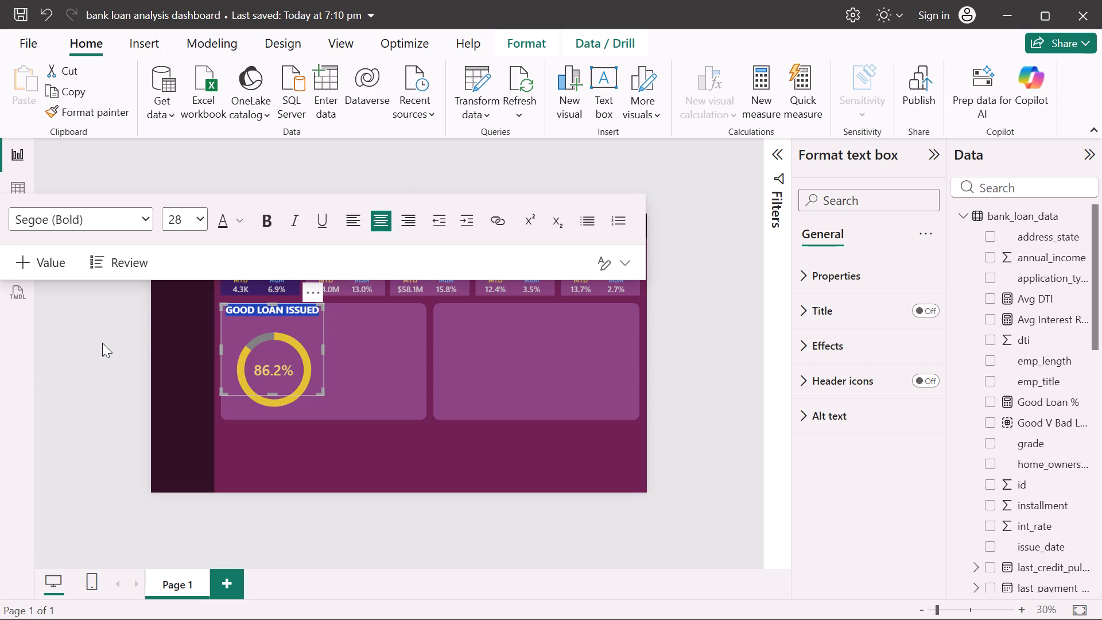
Shorten the heading text box from below so it ends just under its single line of text, above the donut.
click(102, 343)
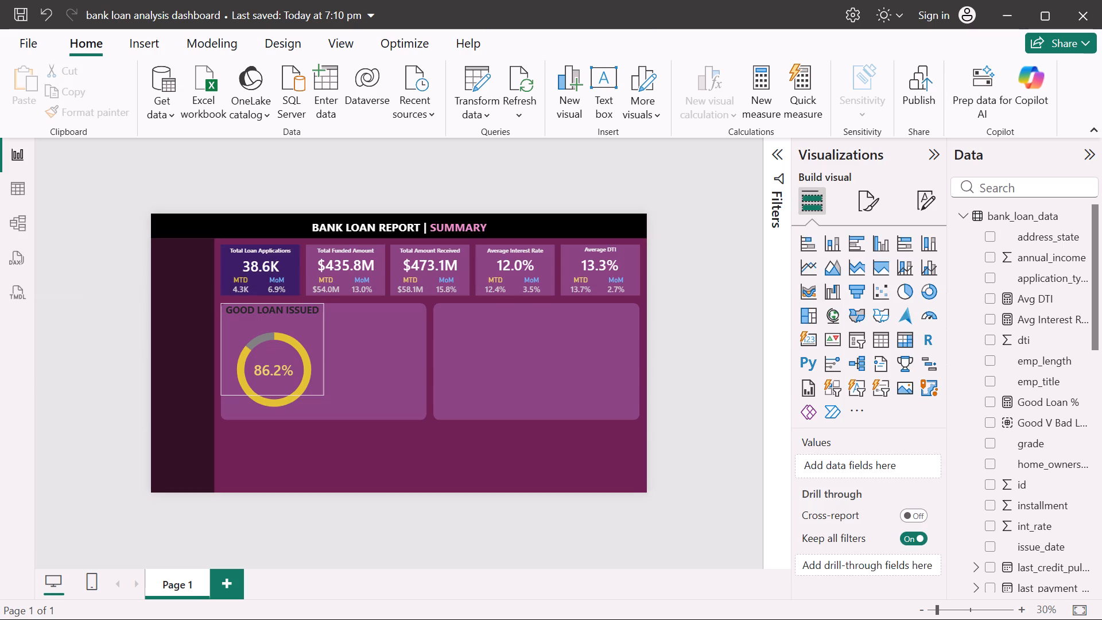
click(285, 314)
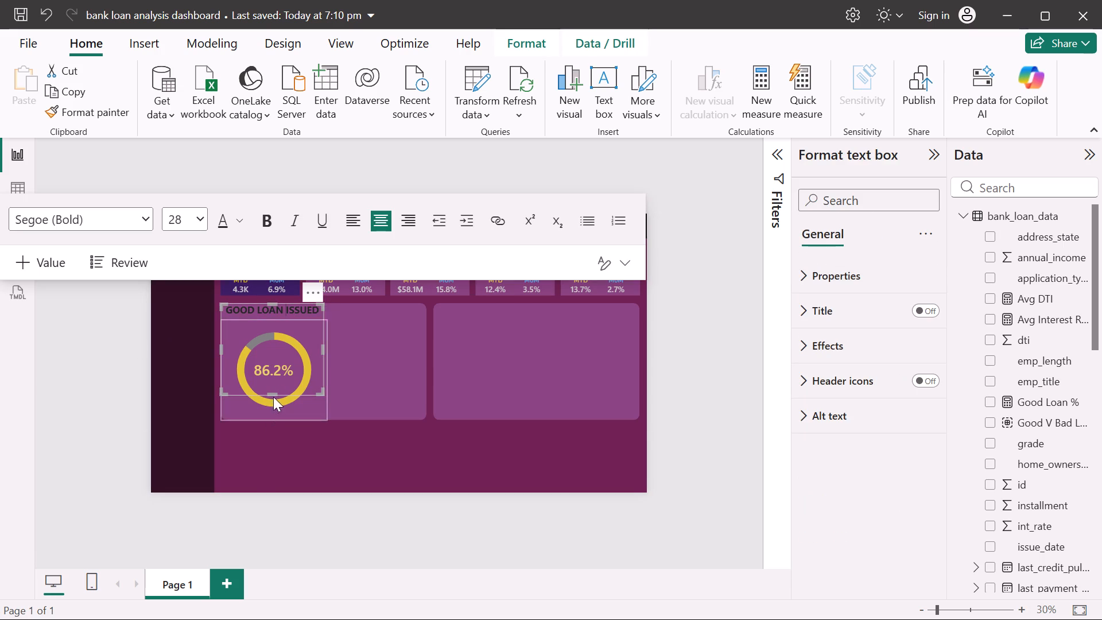
drag(273, 396, 275, 320)
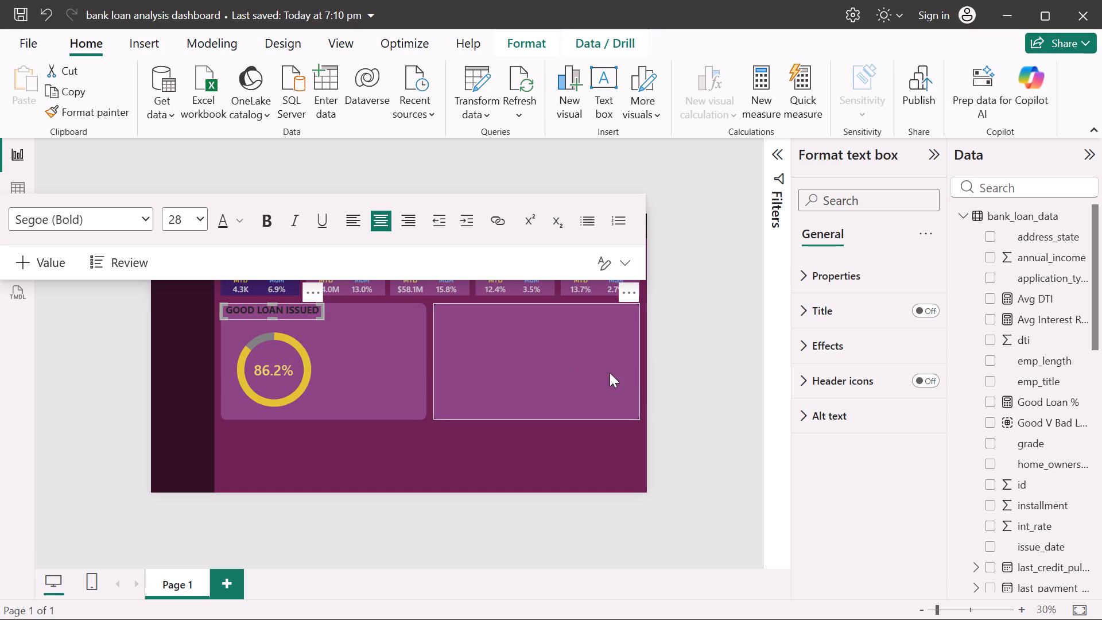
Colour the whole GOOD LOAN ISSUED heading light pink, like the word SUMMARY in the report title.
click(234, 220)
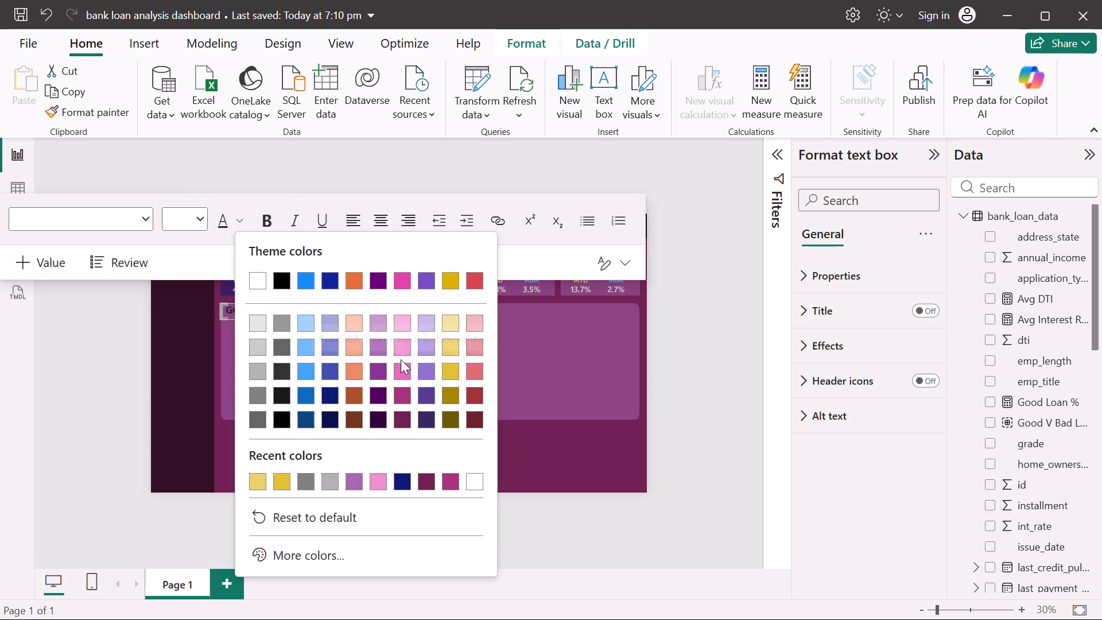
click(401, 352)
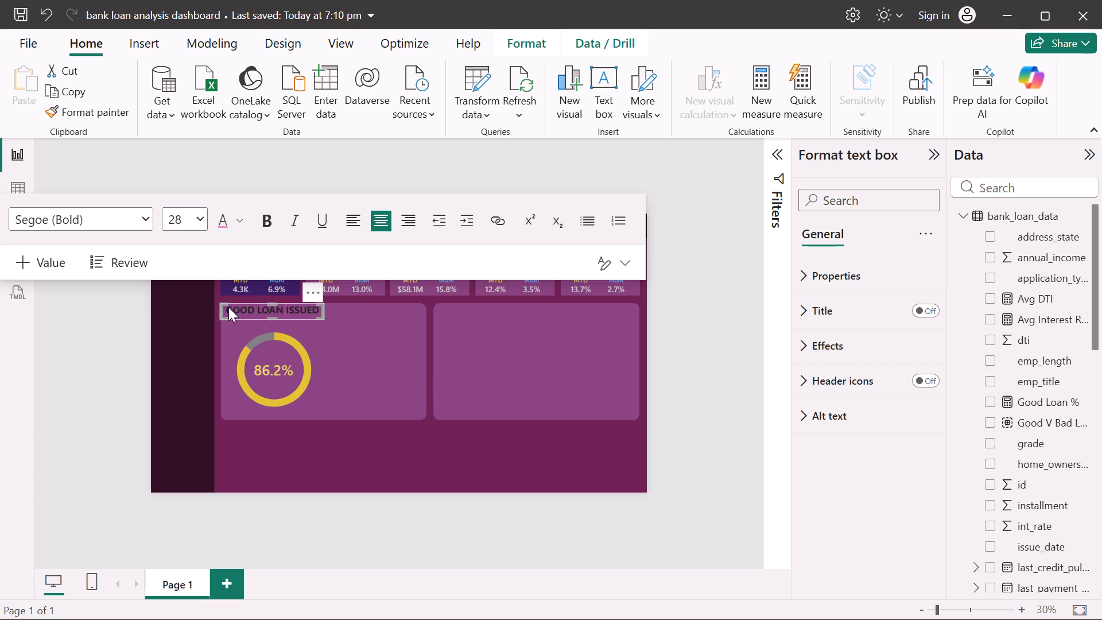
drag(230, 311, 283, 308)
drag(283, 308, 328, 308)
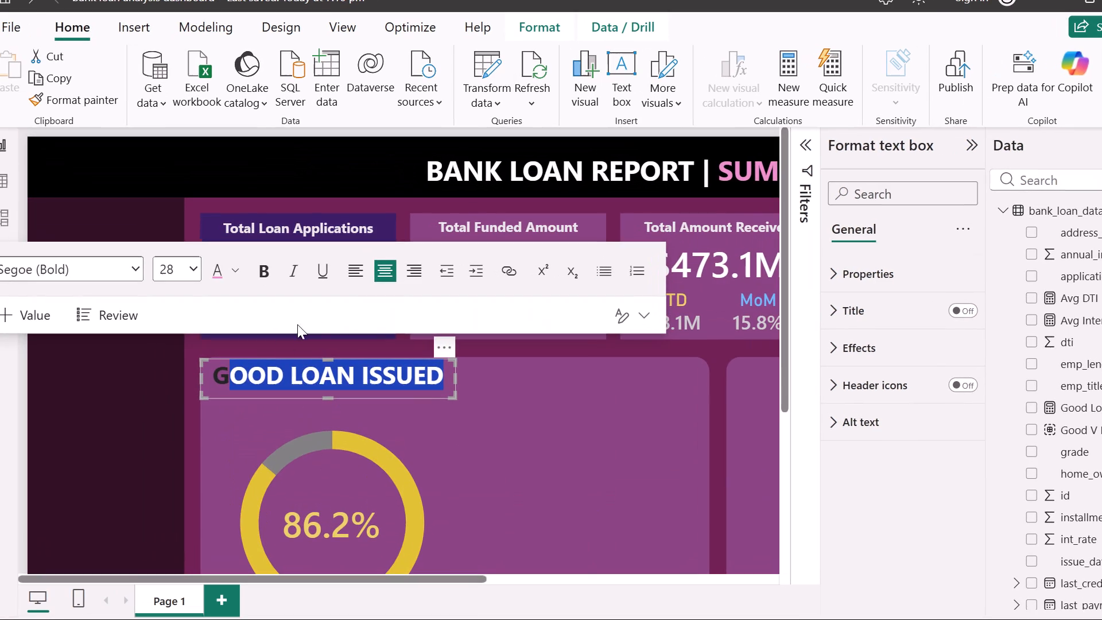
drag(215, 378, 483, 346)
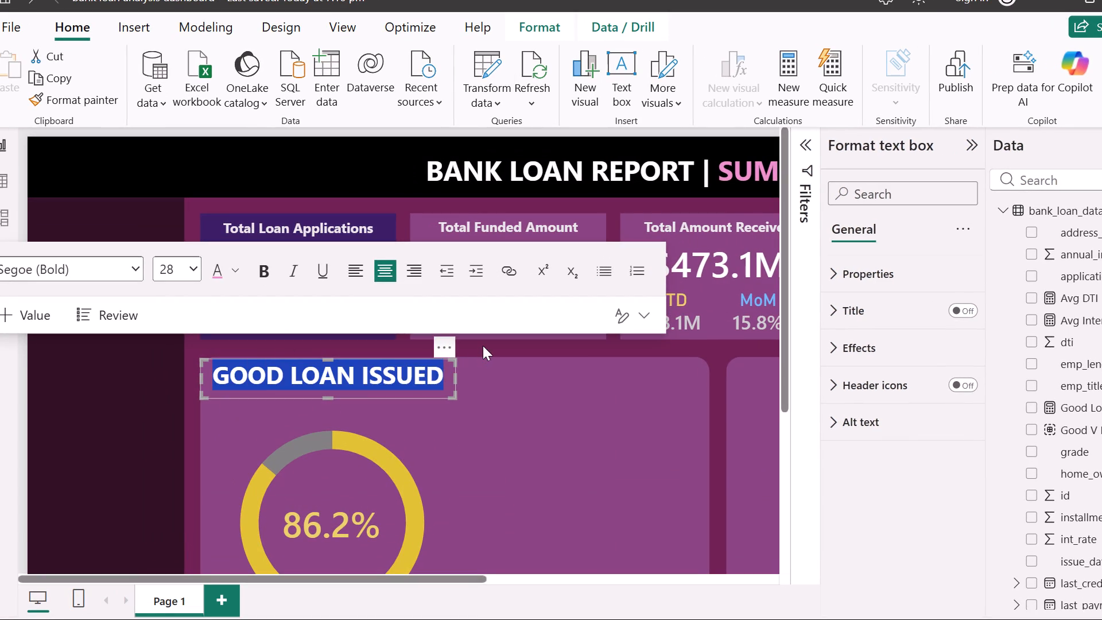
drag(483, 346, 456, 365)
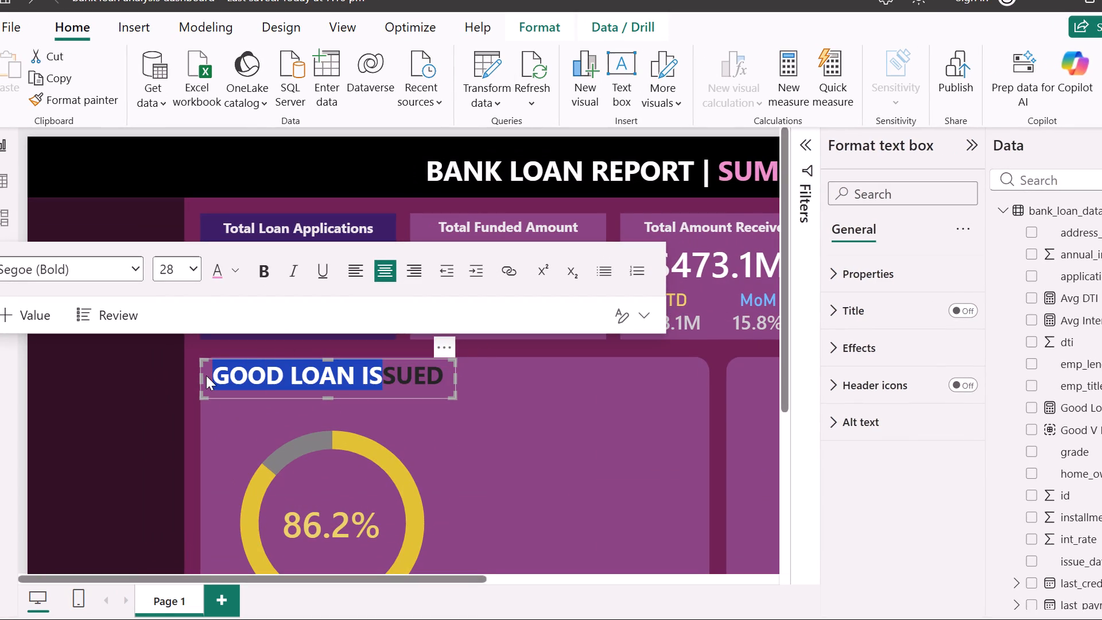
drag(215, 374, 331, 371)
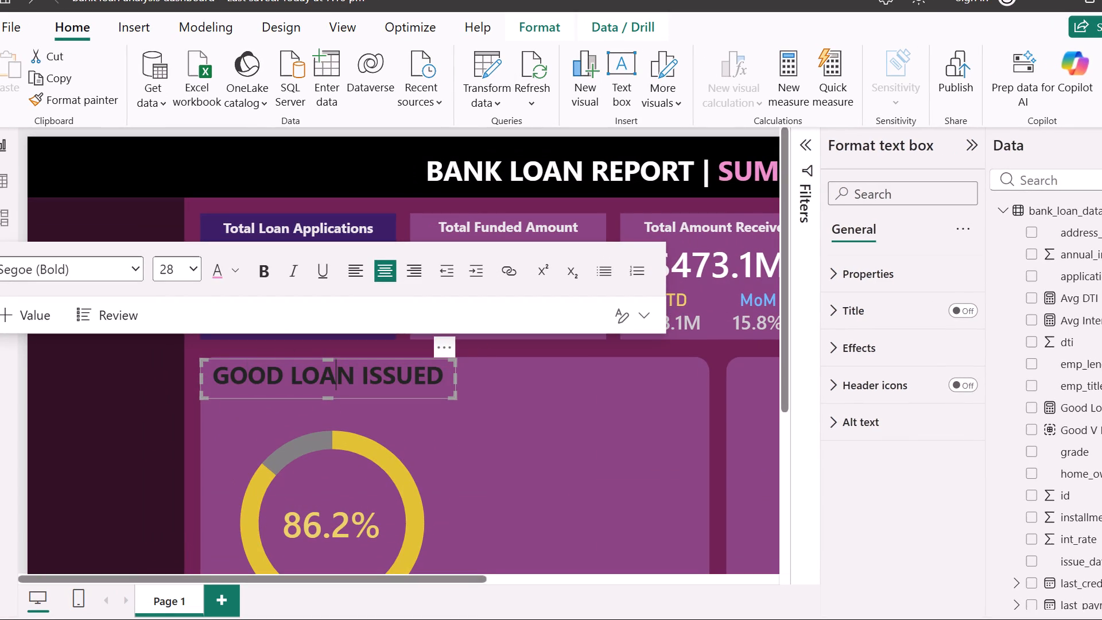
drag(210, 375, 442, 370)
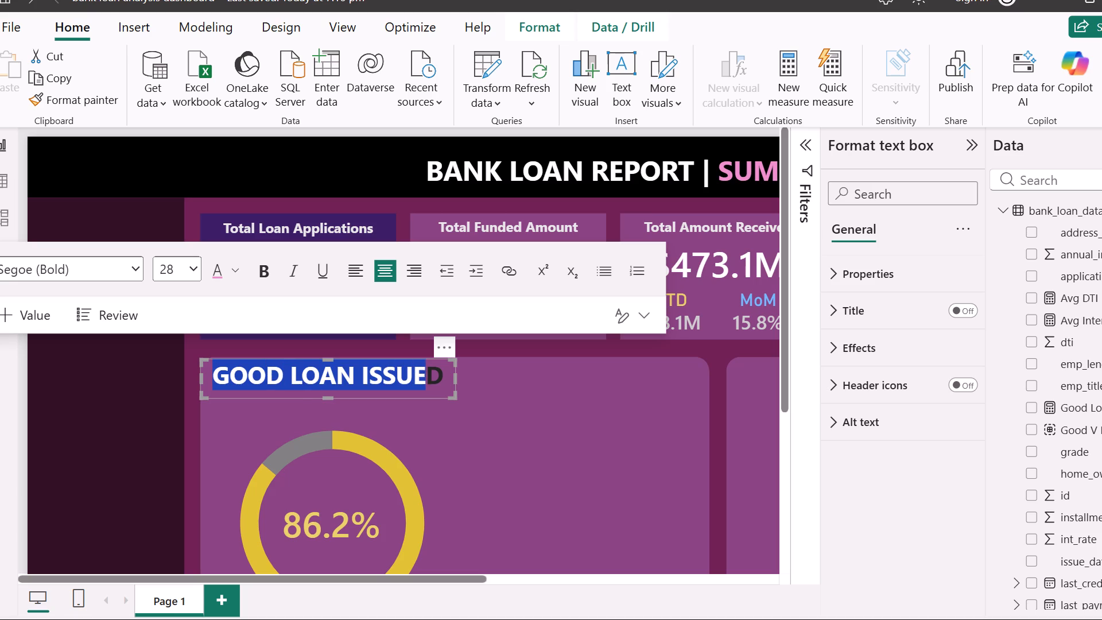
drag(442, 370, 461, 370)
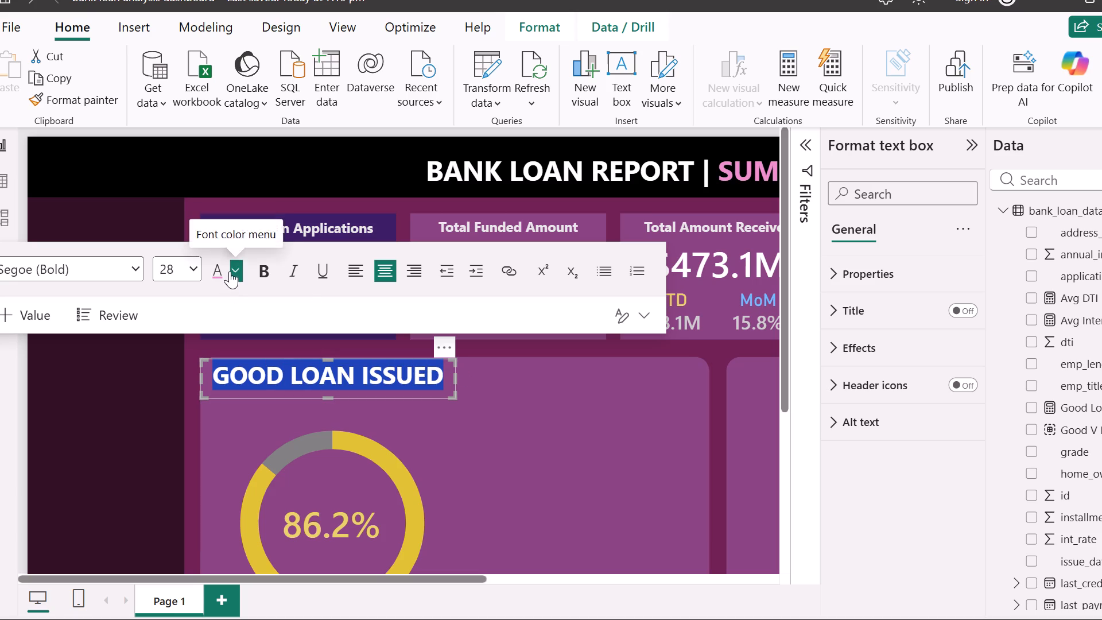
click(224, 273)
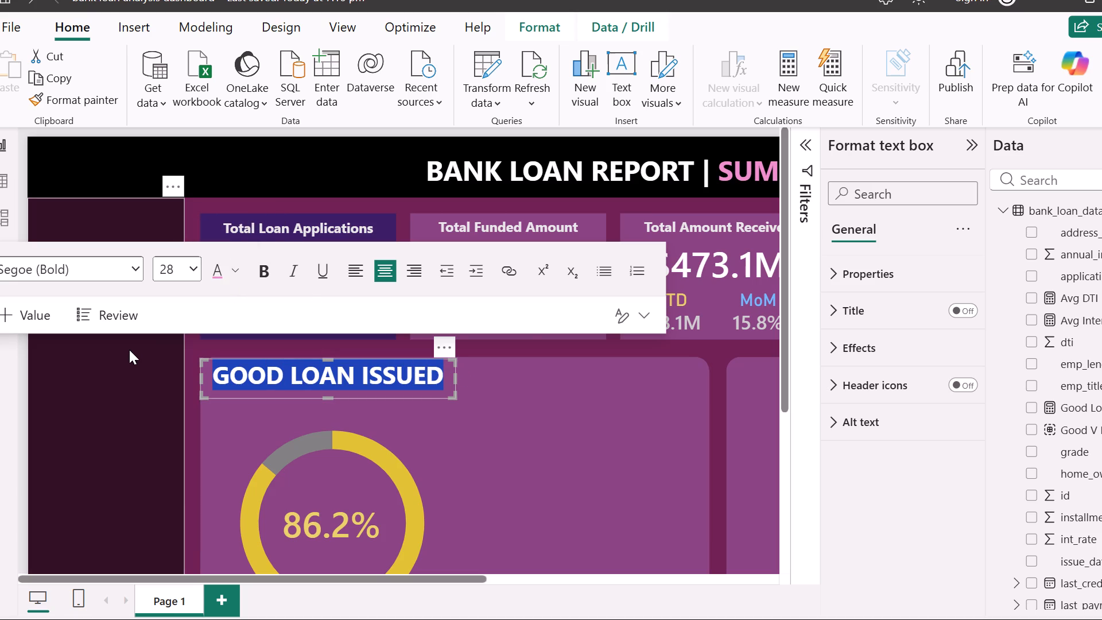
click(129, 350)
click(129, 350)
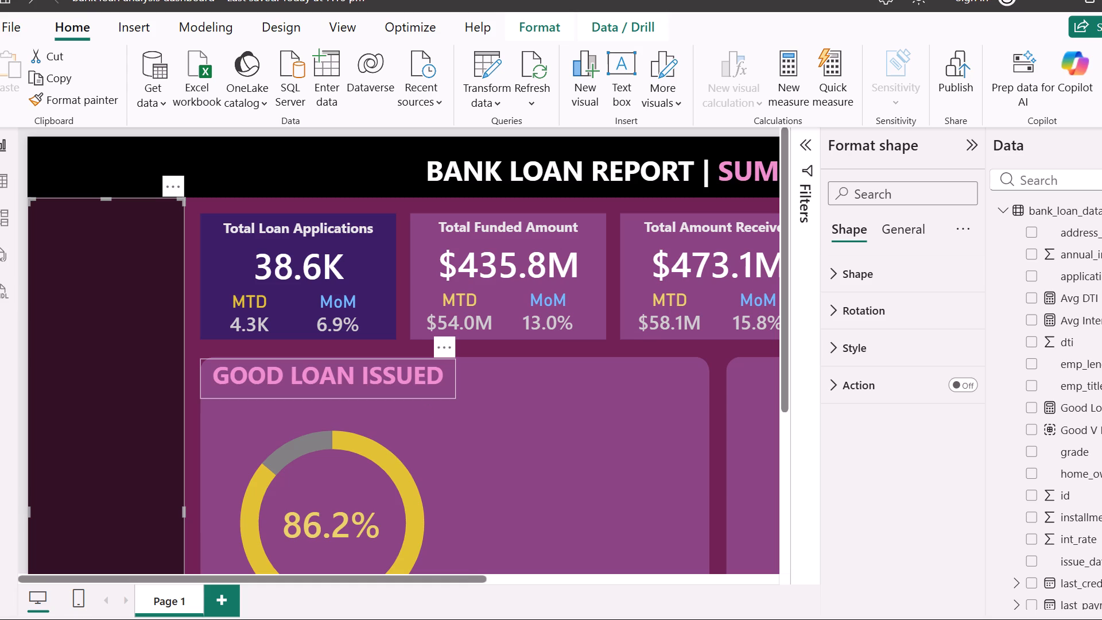
Recolour the whole GOOD LOAN ISSUED heading with the lightest grey shade of the white theme colour.
drag(445, 375, 222, 378)
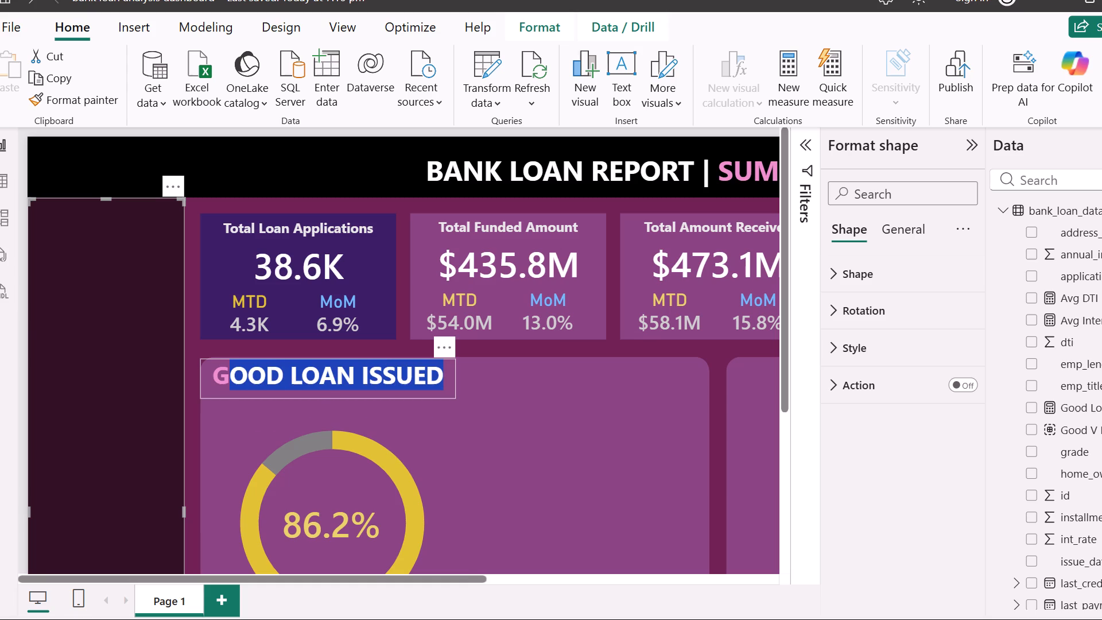
drag(222, 378, 216, 376)
click(237, 268)
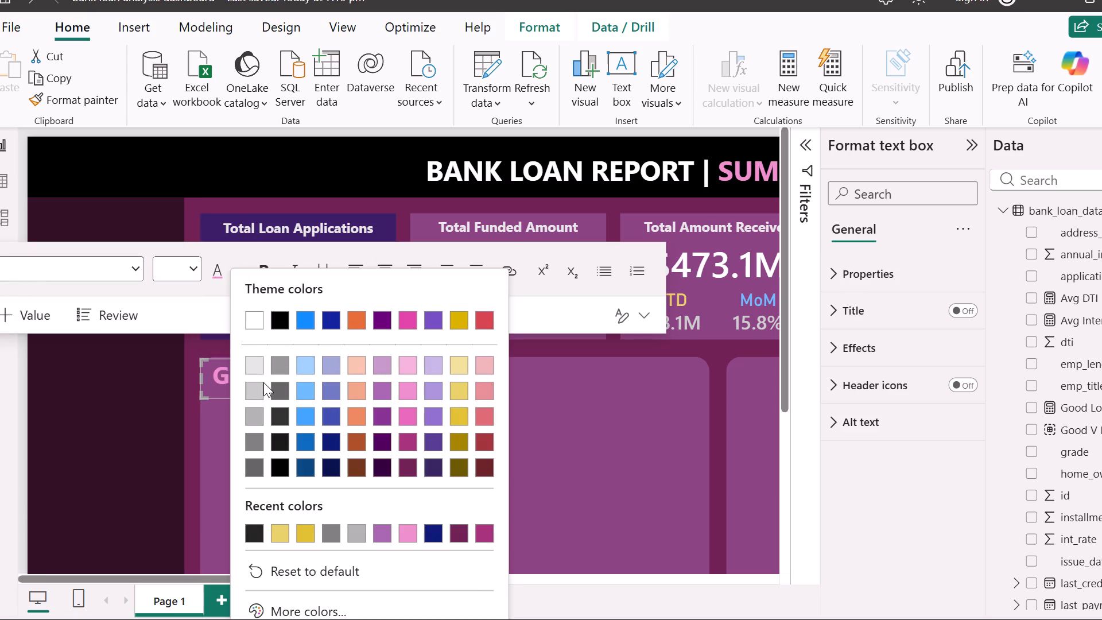
click(255, 368)
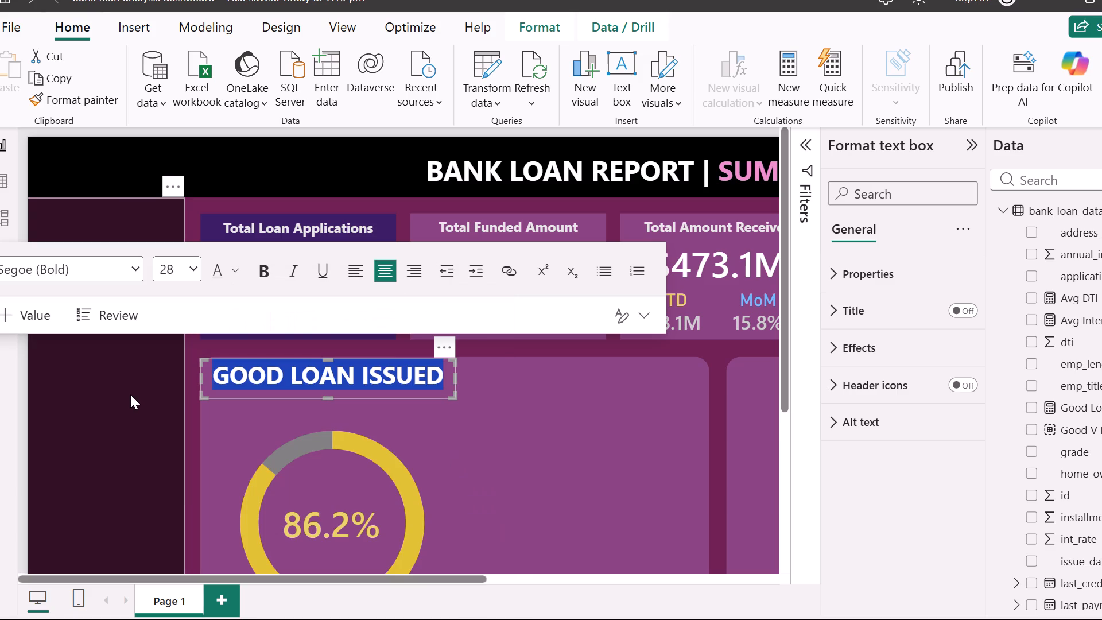
click(130, 394)
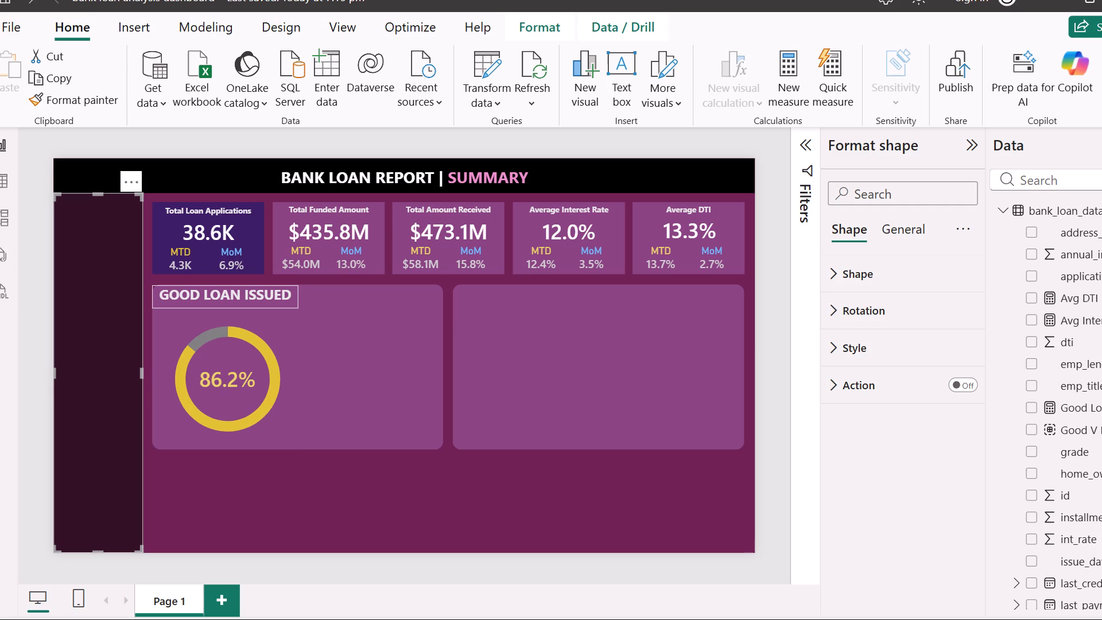
Set the font size of the whole GOOD LOAN ISSUED heading to 20.
drag(292, 296, 155, 302)
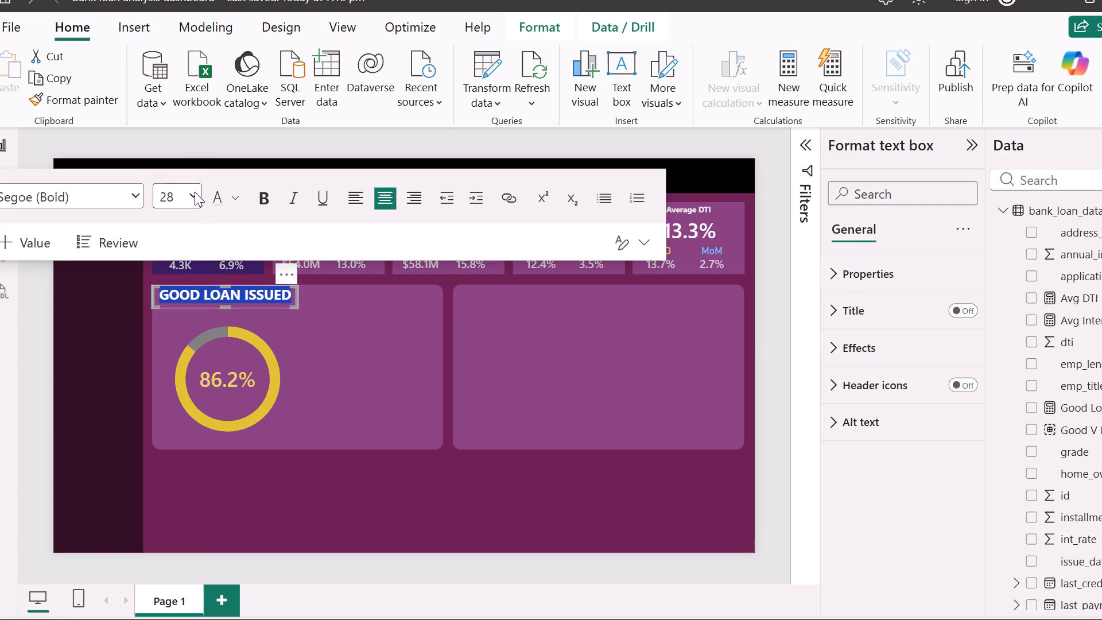
click(193, 192)
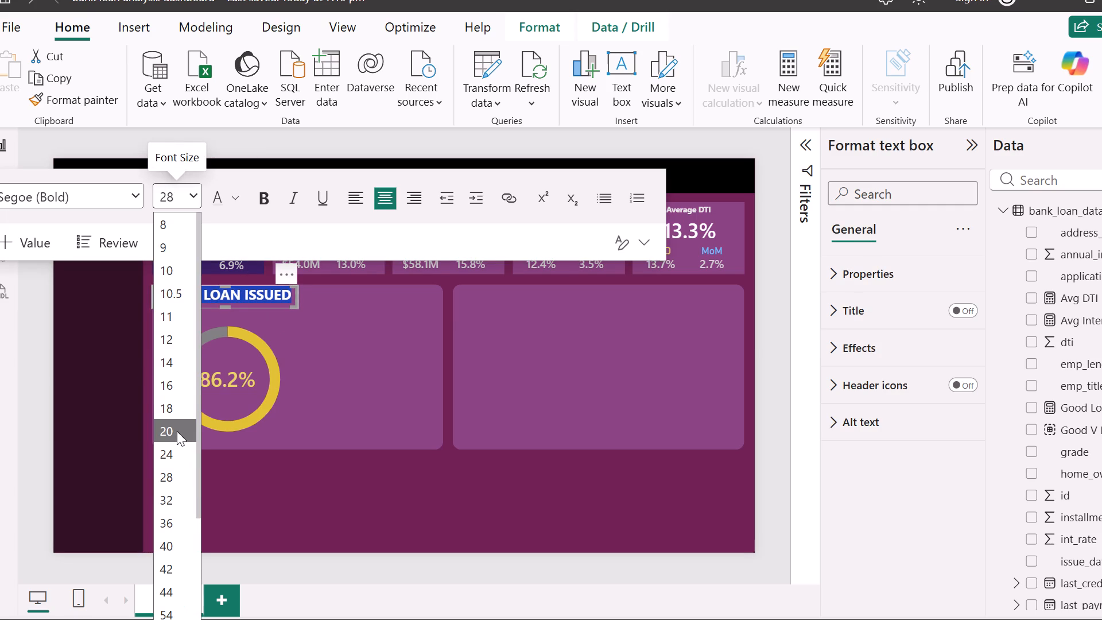
click(177, 431)
click(111, 370)
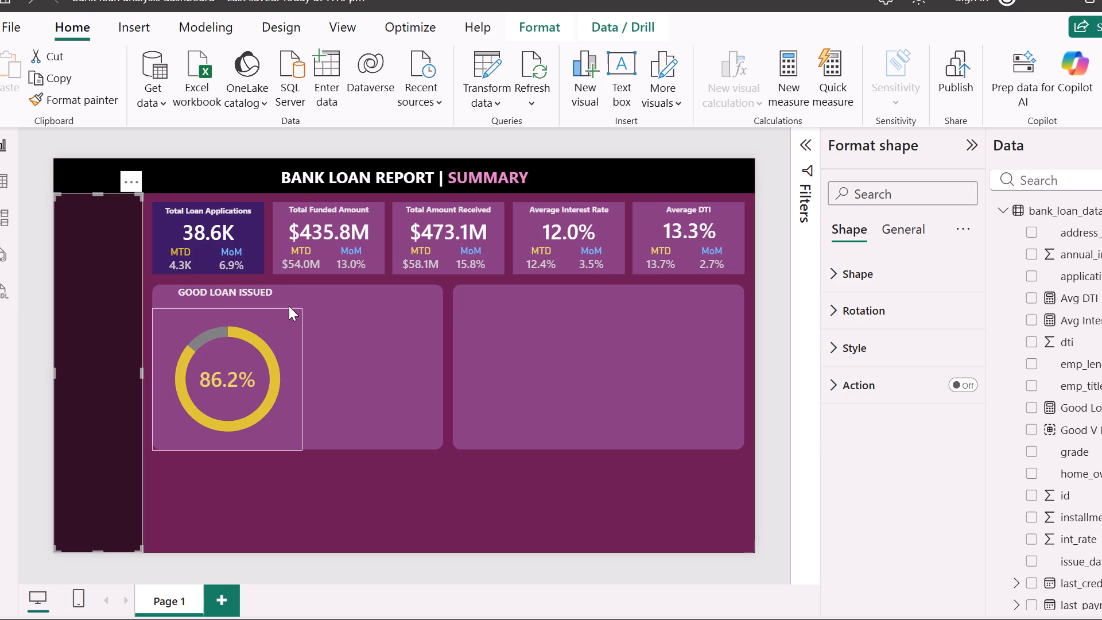
Resize the heading text box so it sits slightly lower in the panel and its right edge aligns with the donut visual's.
click(289, 306)
drag(289, 306, 288, 331)
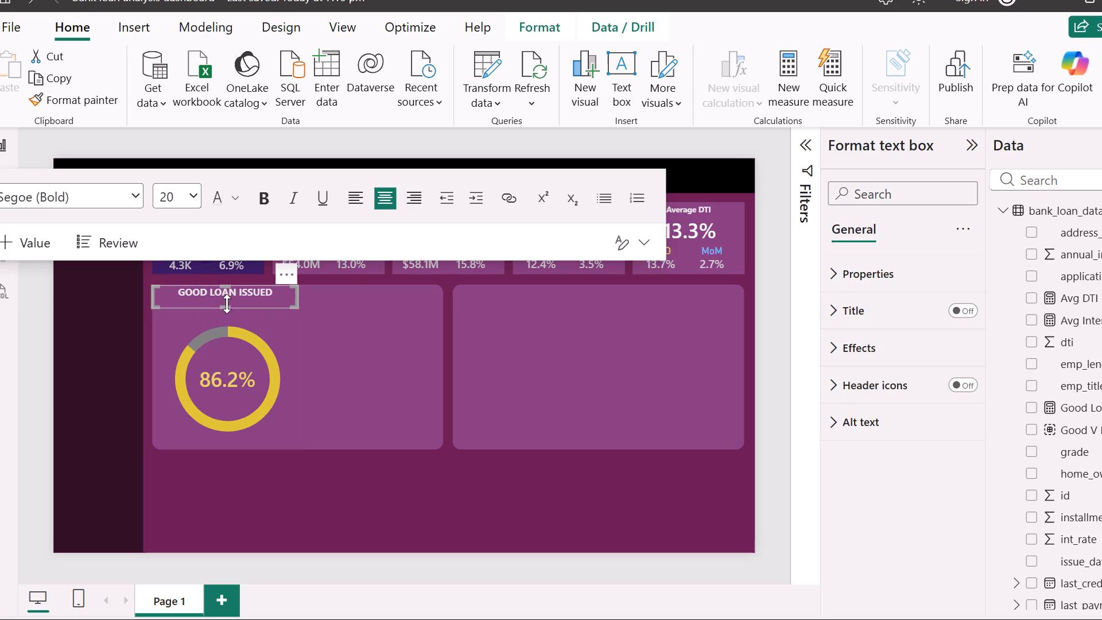
drag(227, 306, 228, 315)
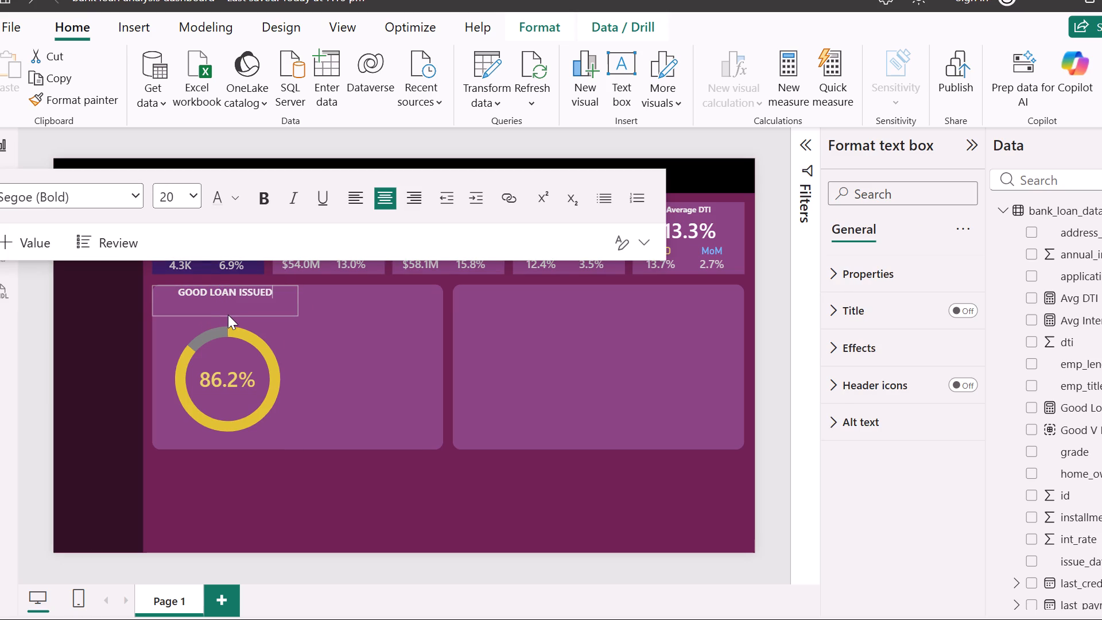
drag(228, 315, 229, 313)
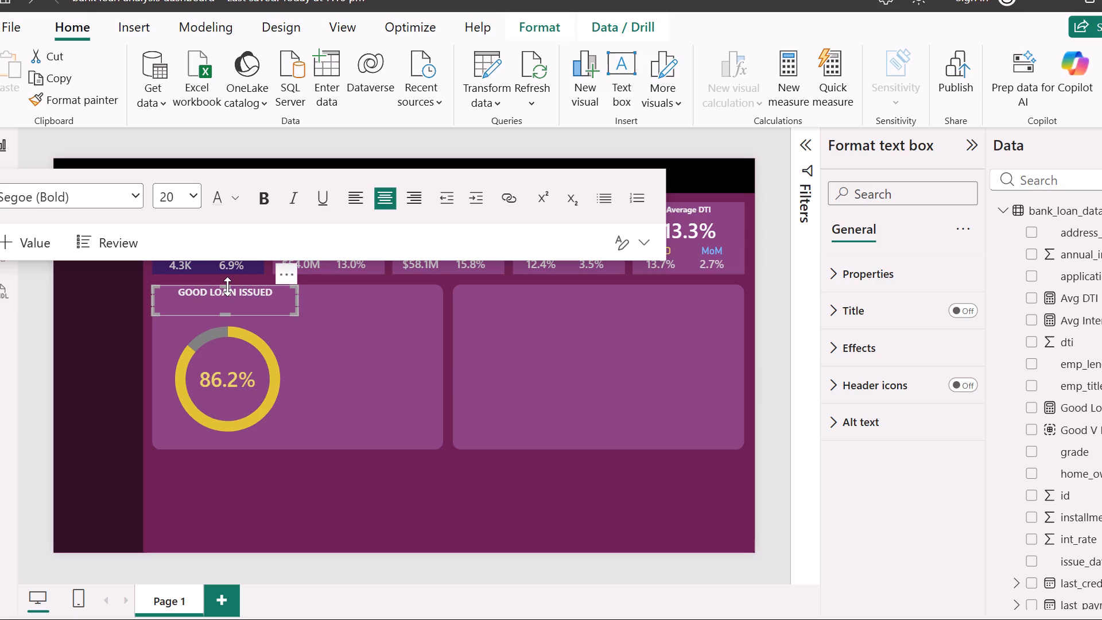
drag(227, 286, 228, 294)
click(117, 317)
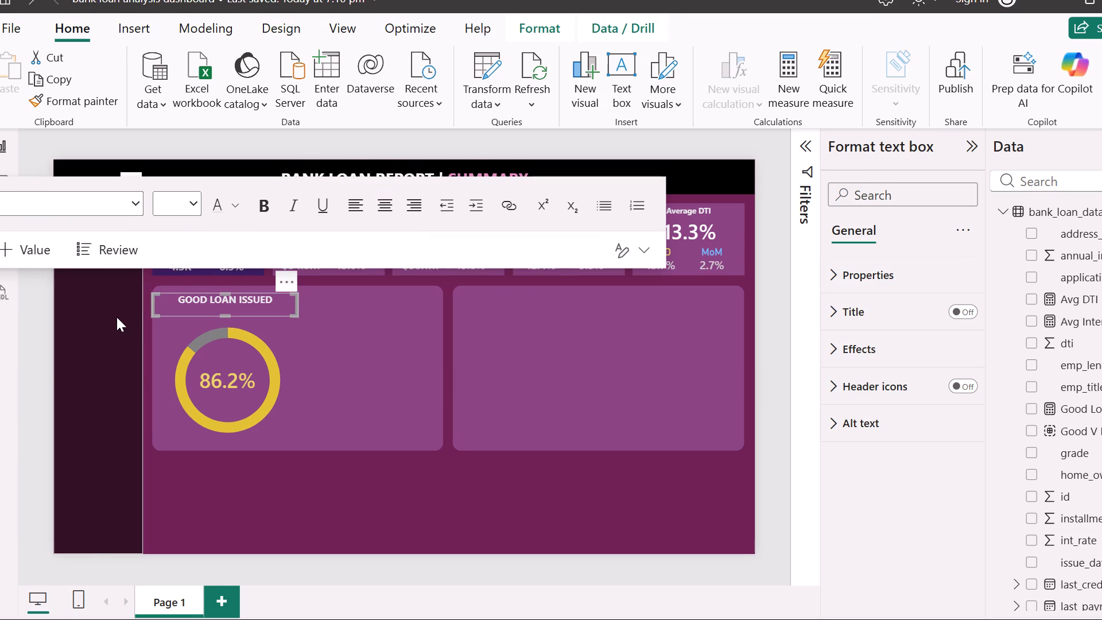
click(228, 300)
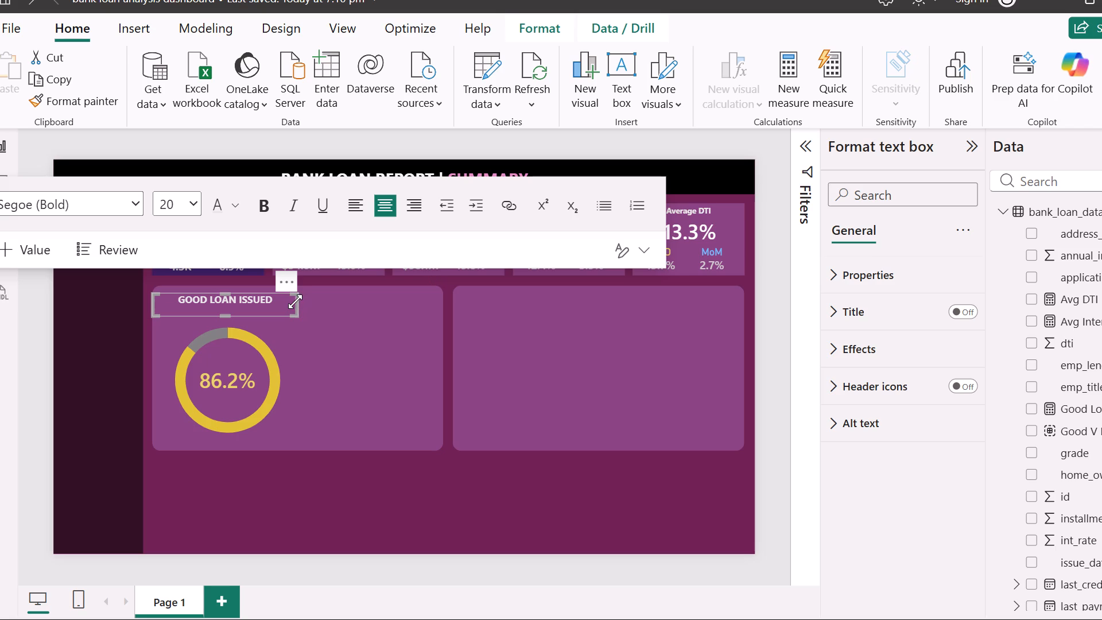
drag(297, 302, 300, 302)
drag(300, 302, 306, 302)
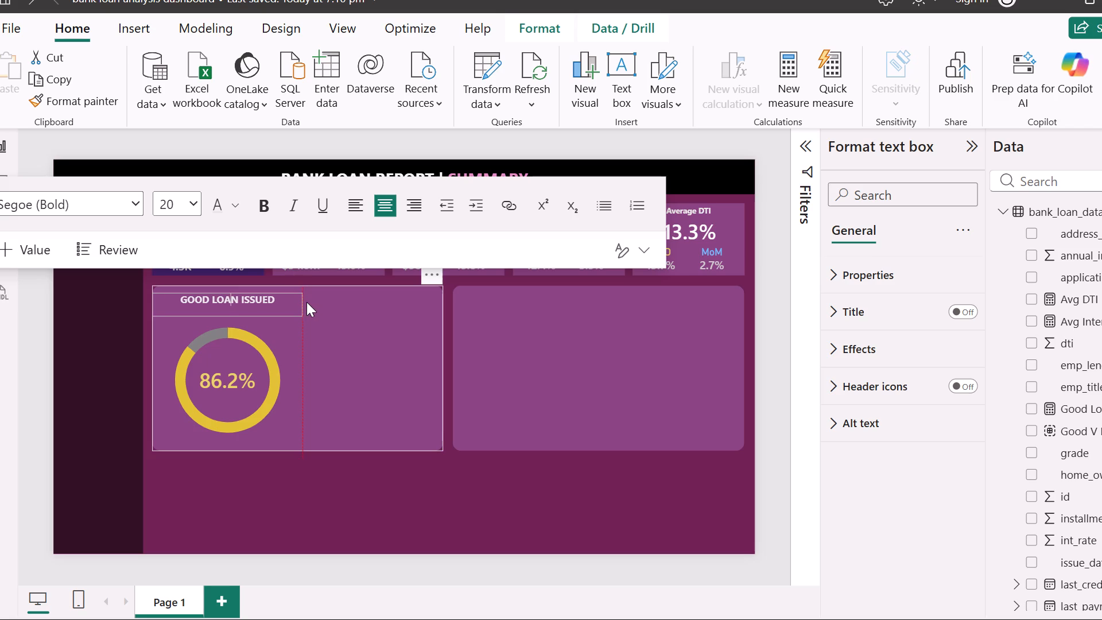
Narrow the GOOD LOAN ISSUED heading text box slightly from its left edge so the text shifts a little right.
drag(306, 302, 305, 302)
click(104, 328)
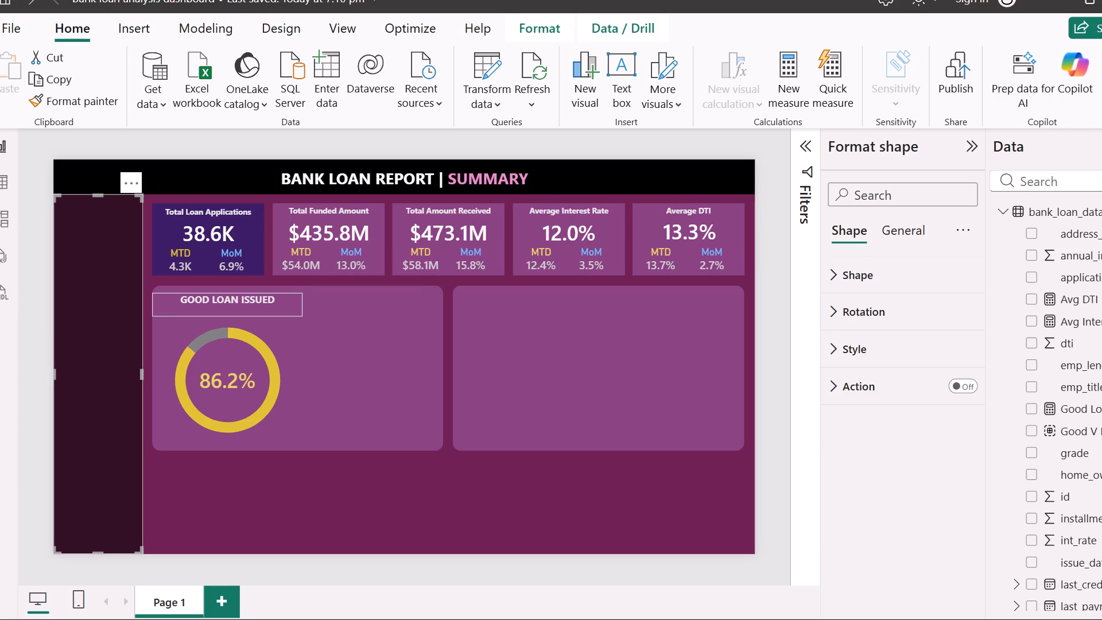
click(169, 305)
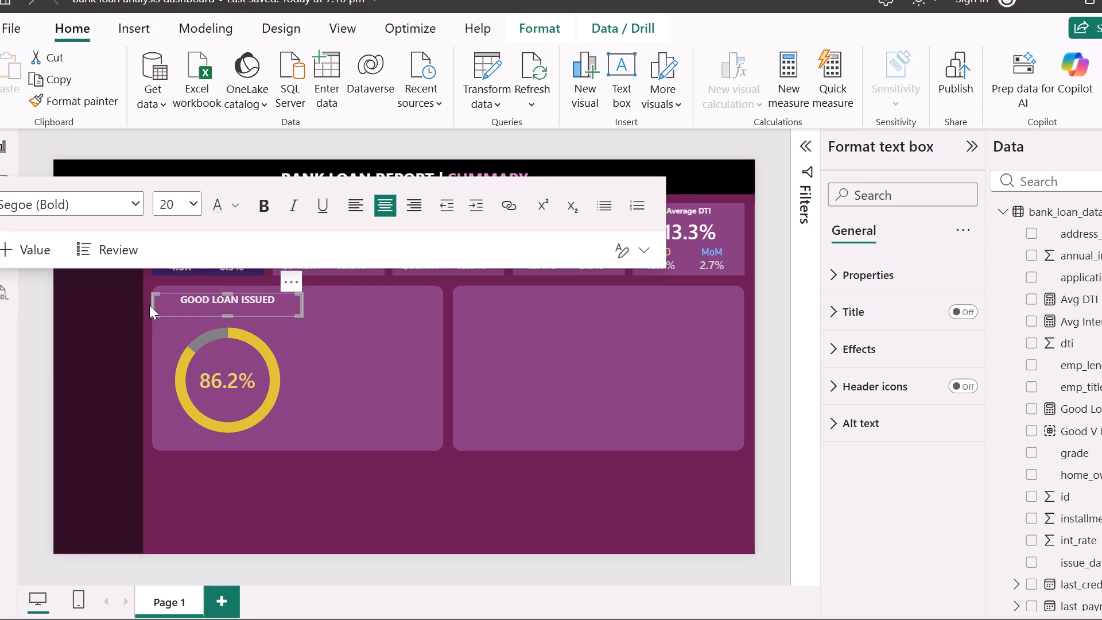
drag(154, 305, 162, 305)
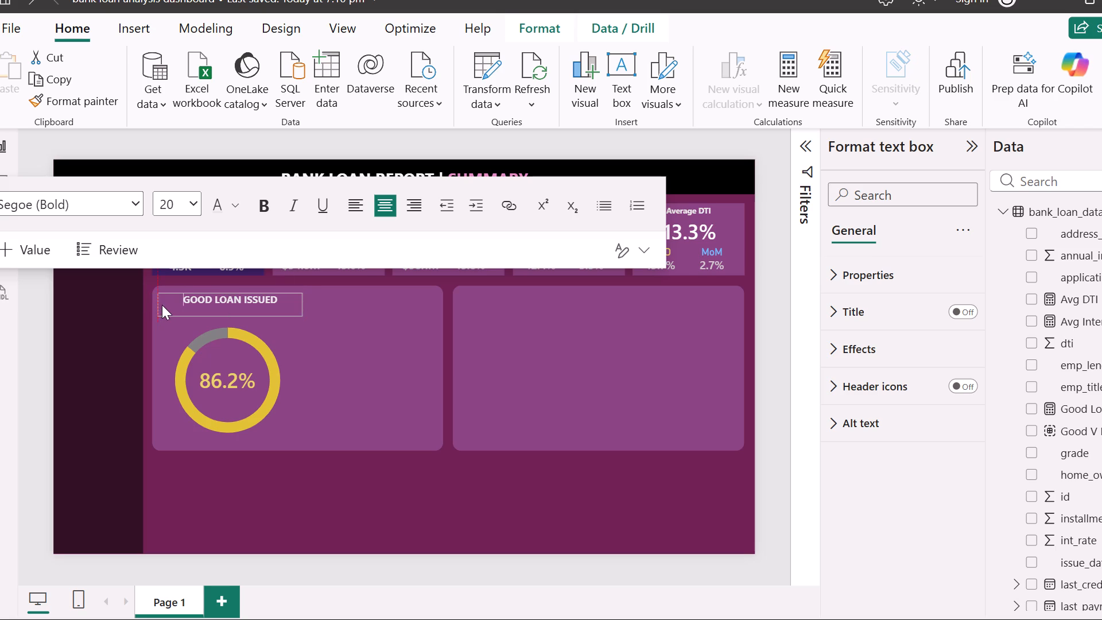
drag(162, 305, 165, 304)
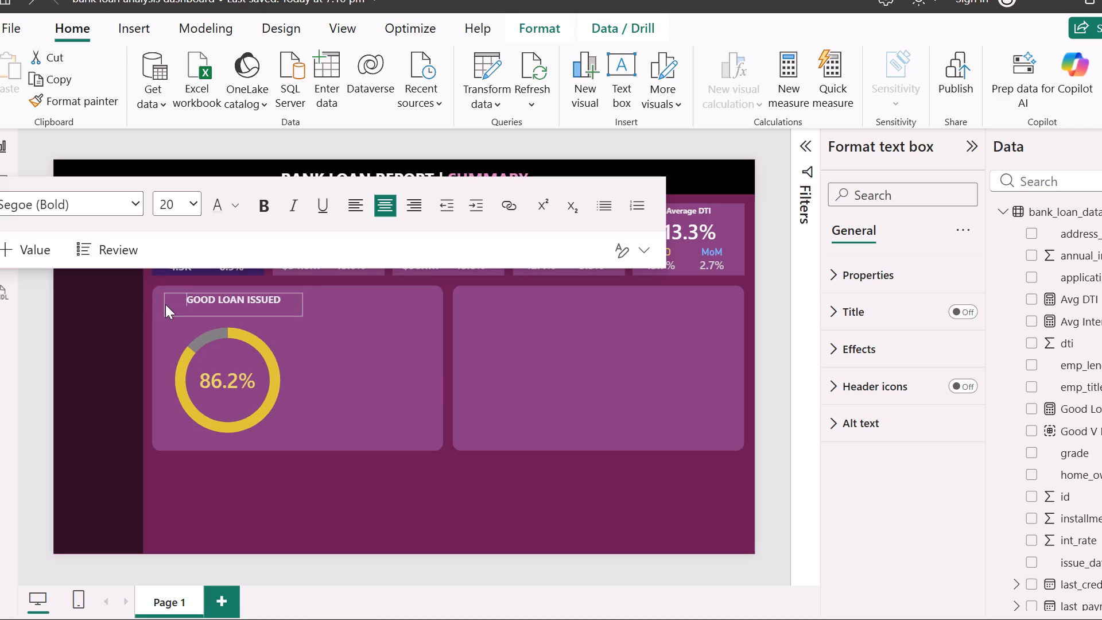
drag(165, 304, 162, 304)
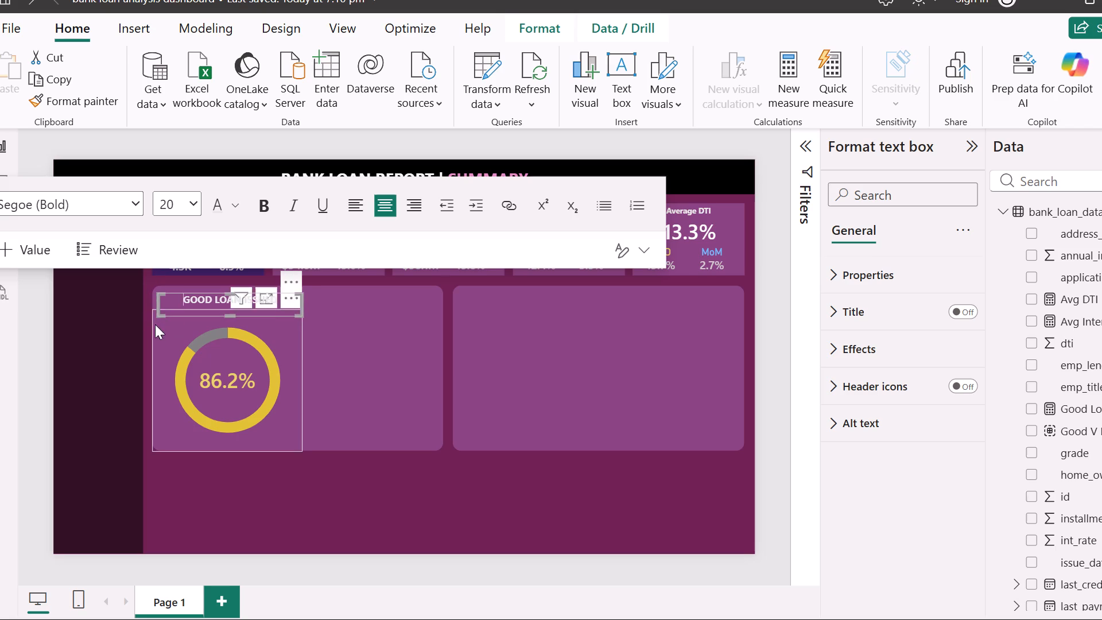
click(96, 317)
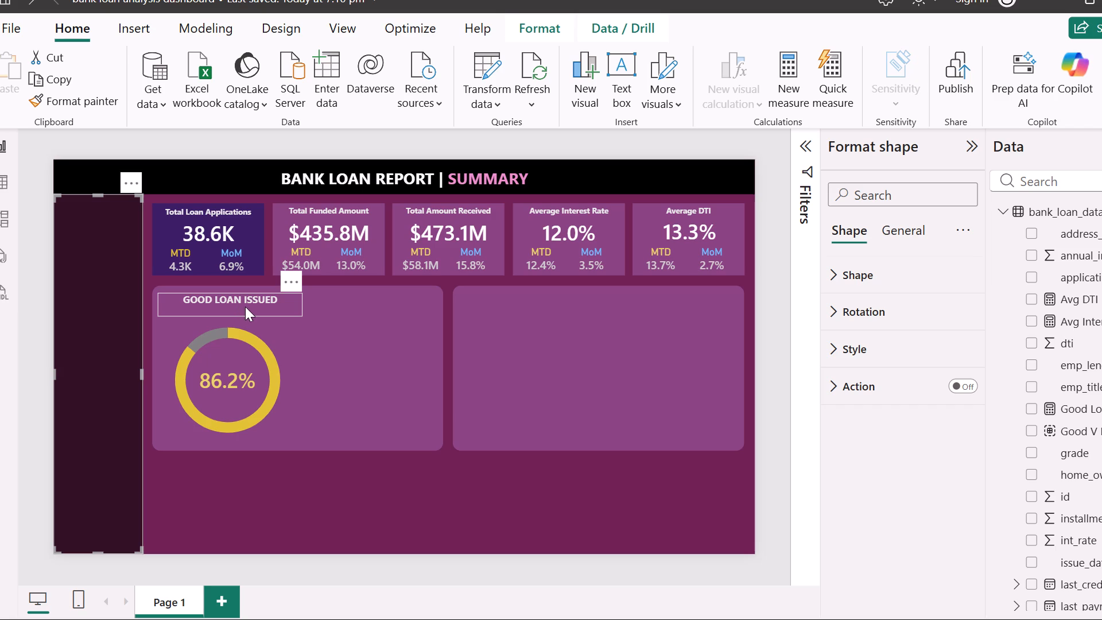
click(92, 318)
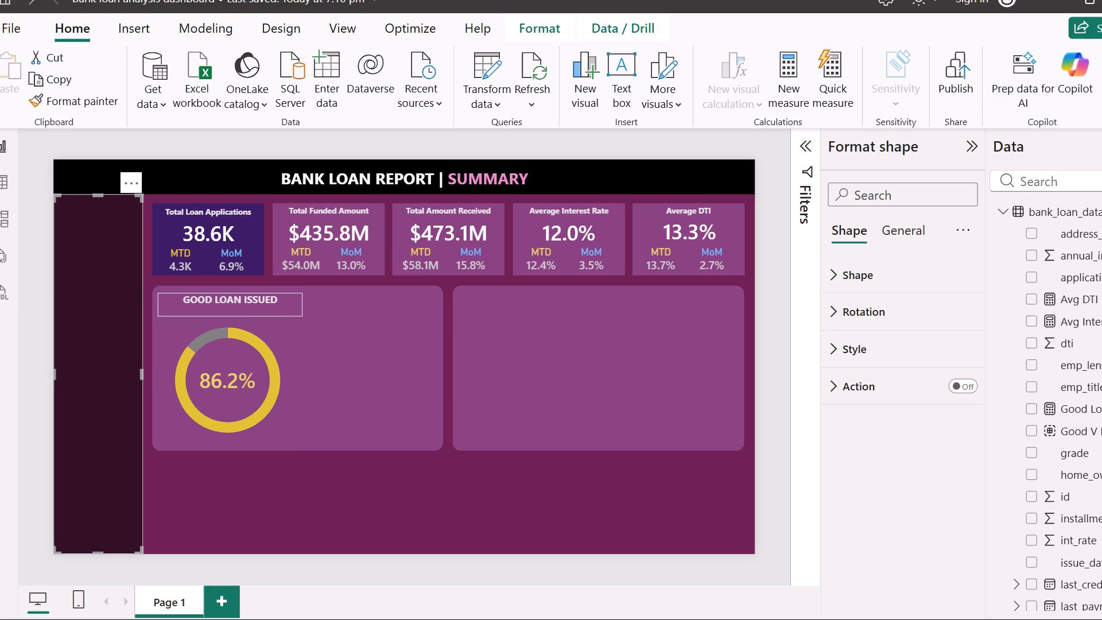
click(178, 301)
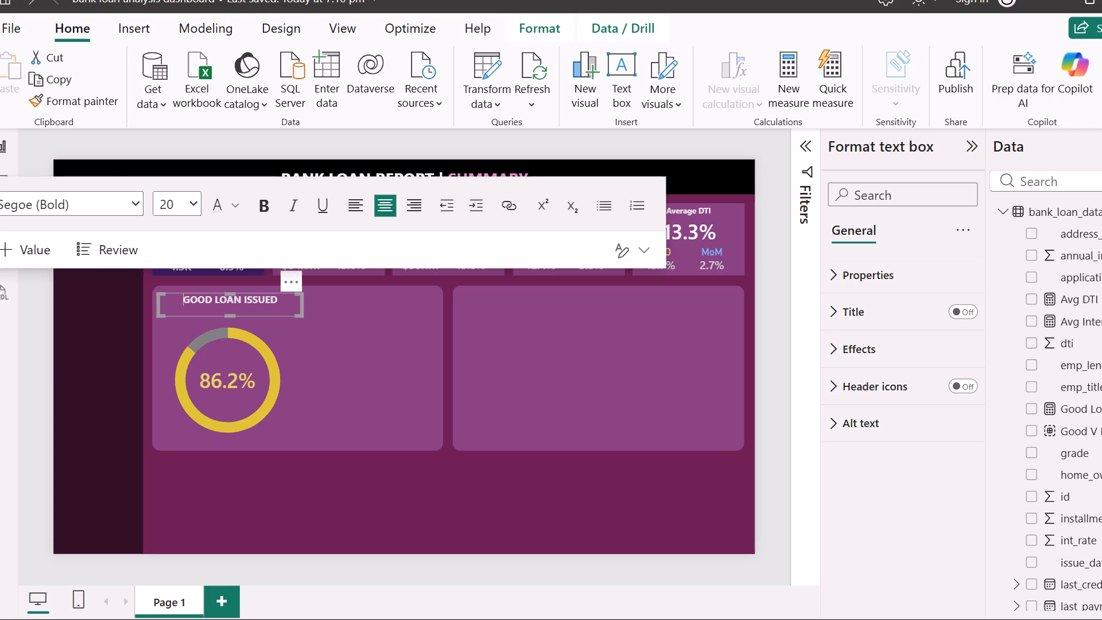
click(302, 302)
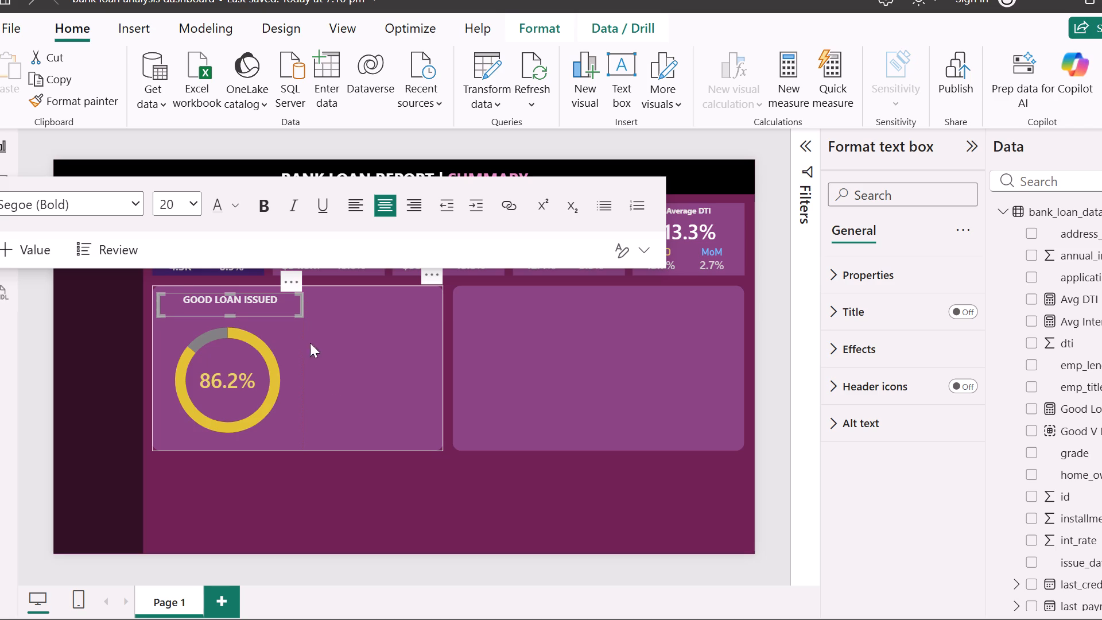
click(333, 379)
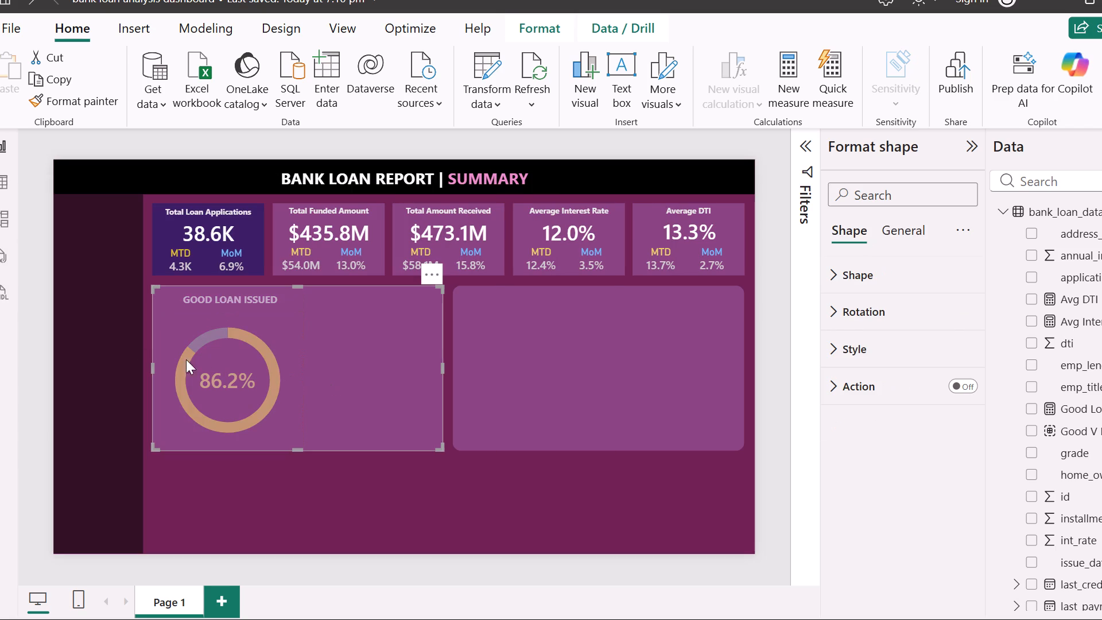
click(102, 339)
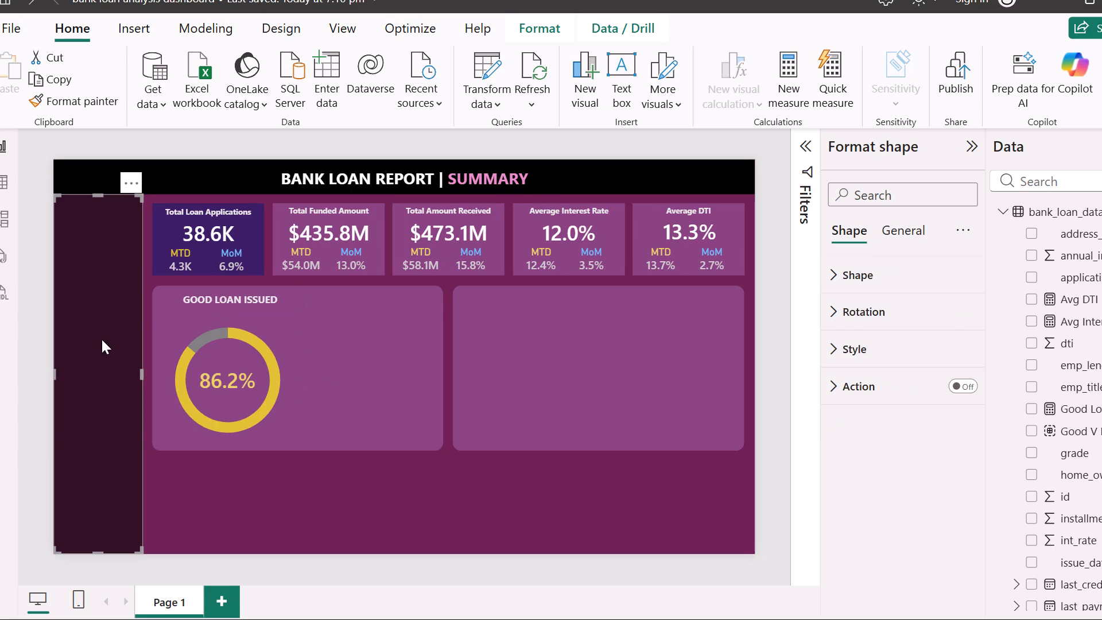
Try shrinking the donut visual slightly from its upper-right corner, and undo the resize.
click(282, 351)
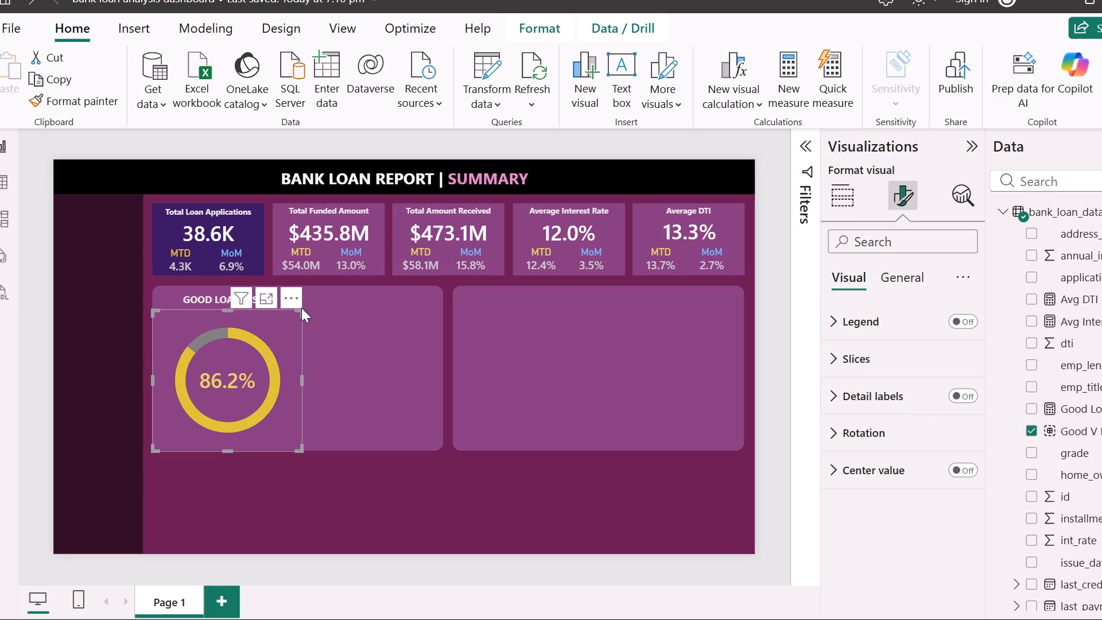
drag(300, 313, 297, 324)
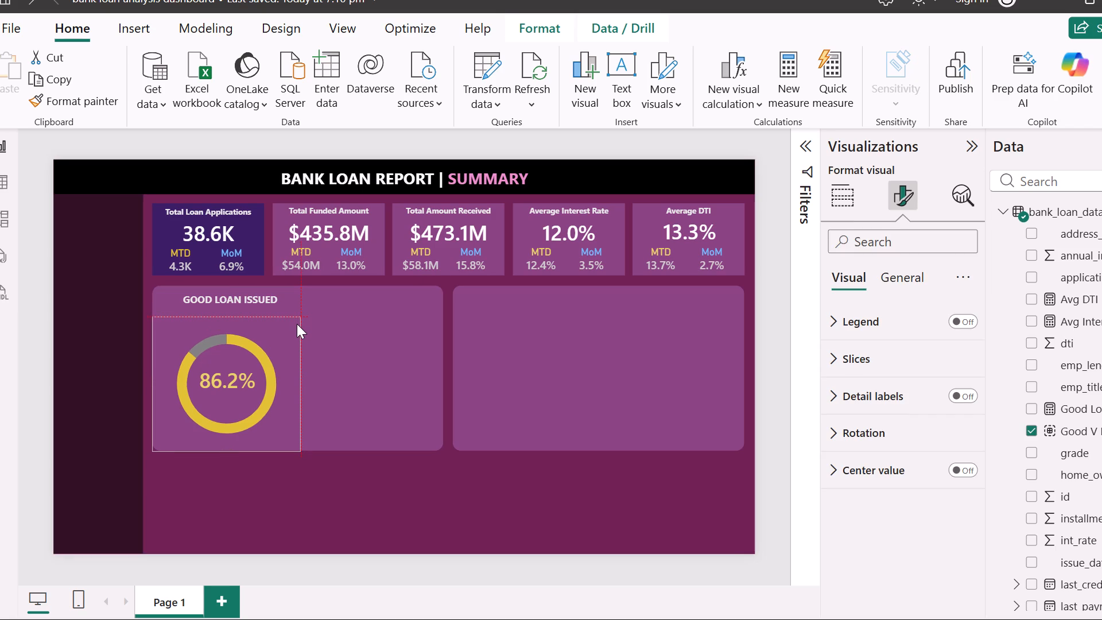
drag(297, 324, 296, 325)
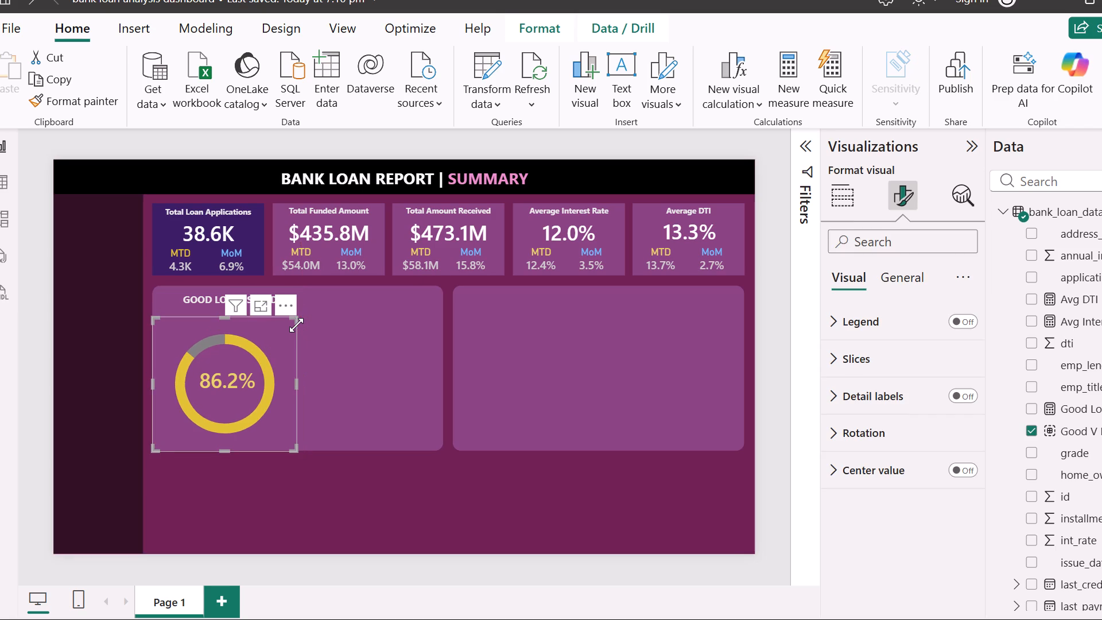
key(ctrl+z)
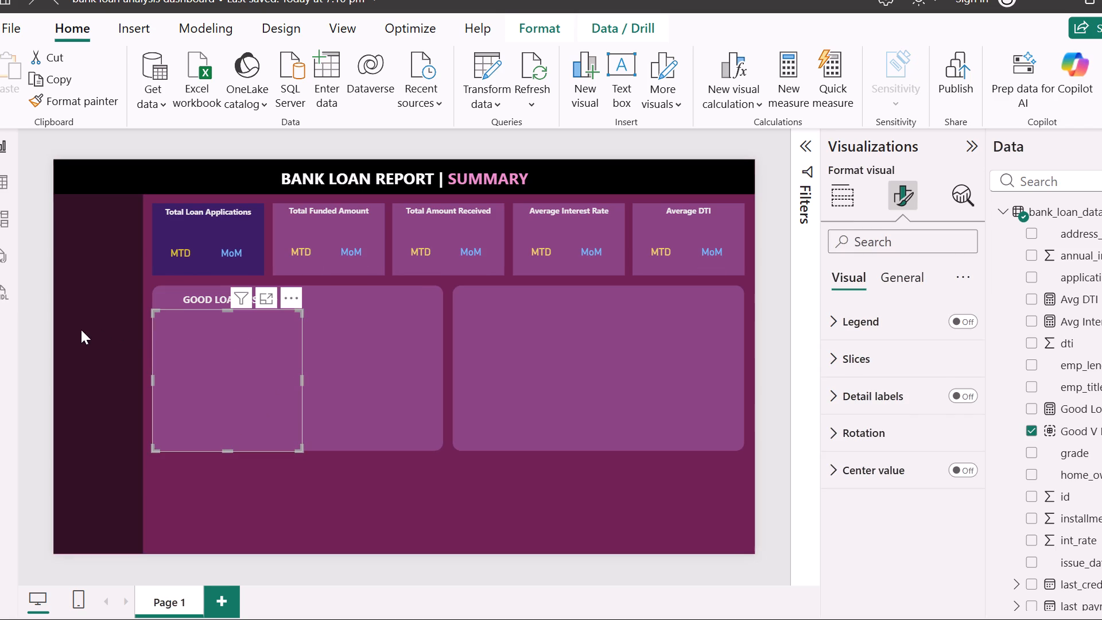
Lower the GOOD LOAN ISSUED heading slightly by shifting the bottom and top edges of its text box downward.
click(180, 301)
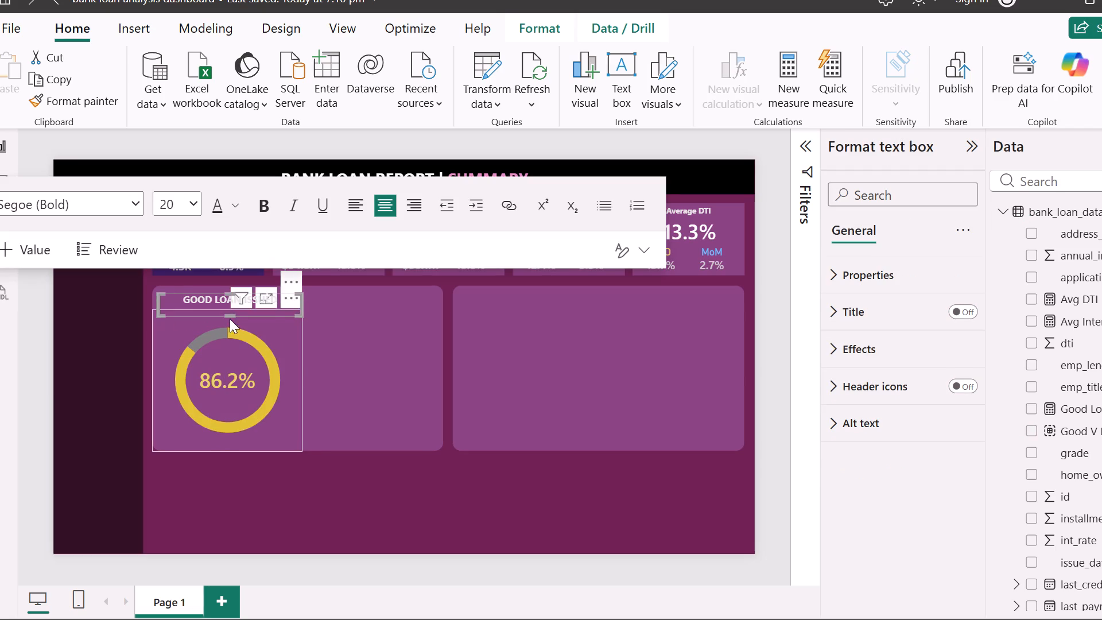
drag(234, 314, 234, 319)
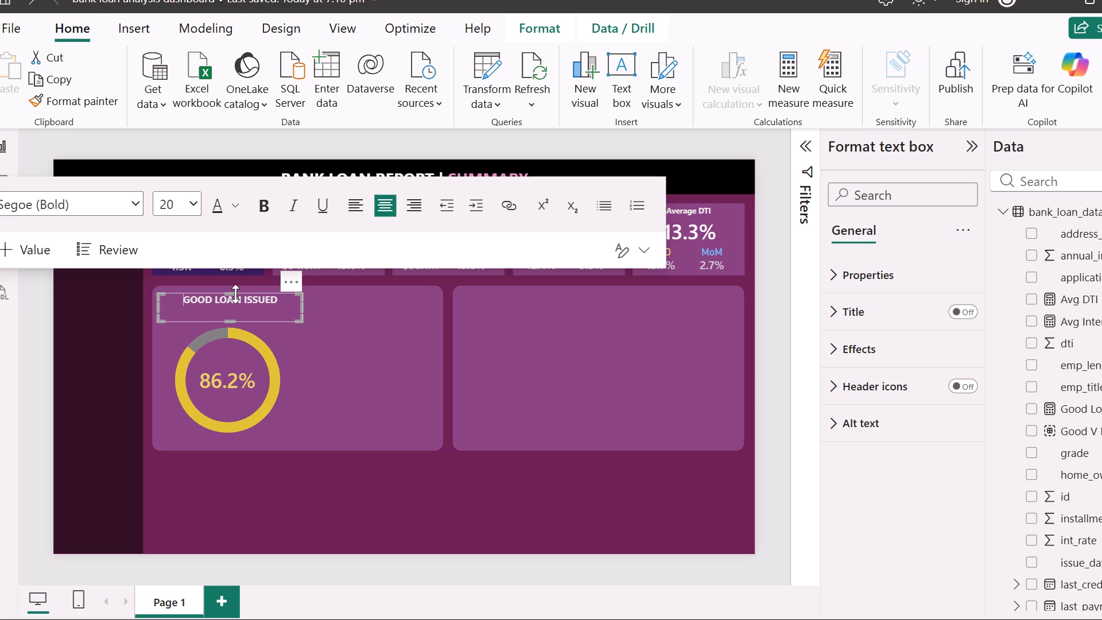
click(232, 294)
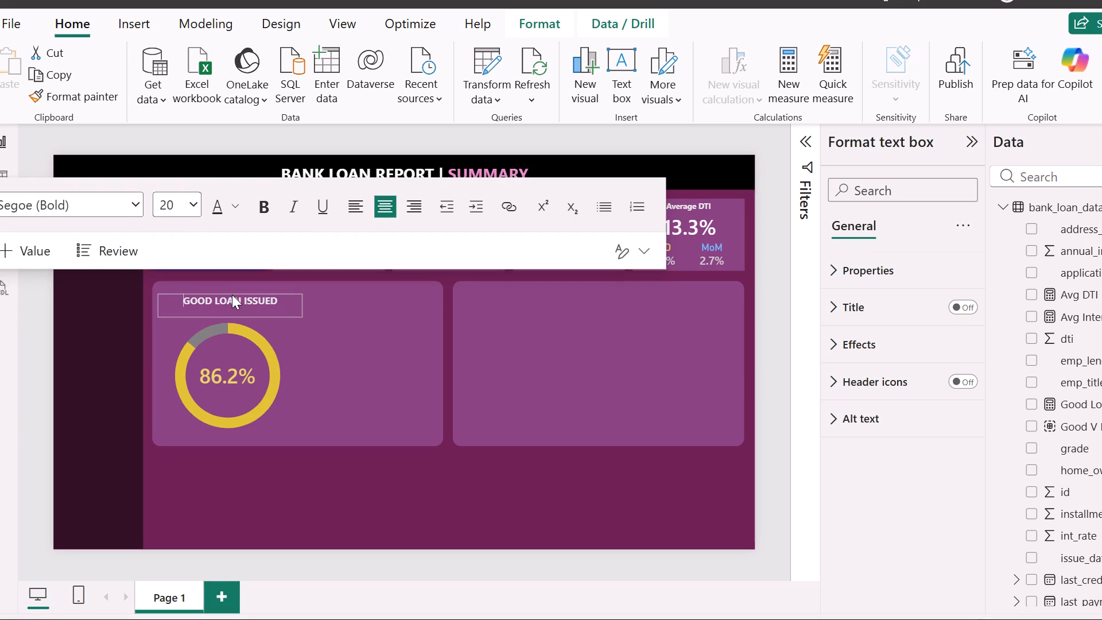
click(115, 324)
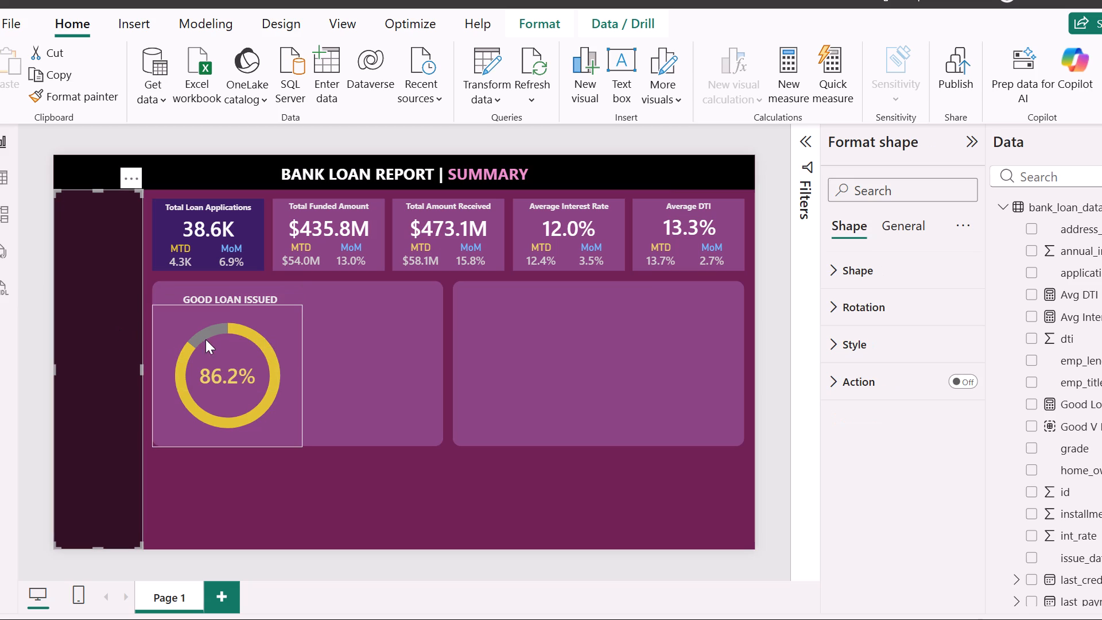
Enlarge the donut visual slightly from its upper-right corner, bringing the ring closer to the heading.
click(176, 331)
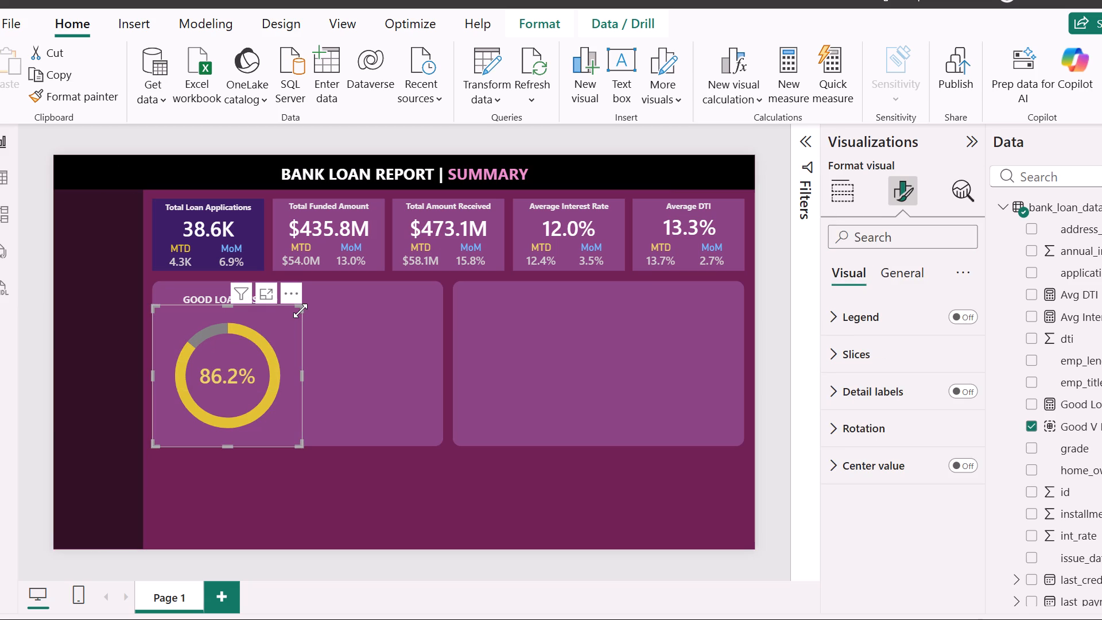
drag(300, 311, 309, 304)
click(95, 374)
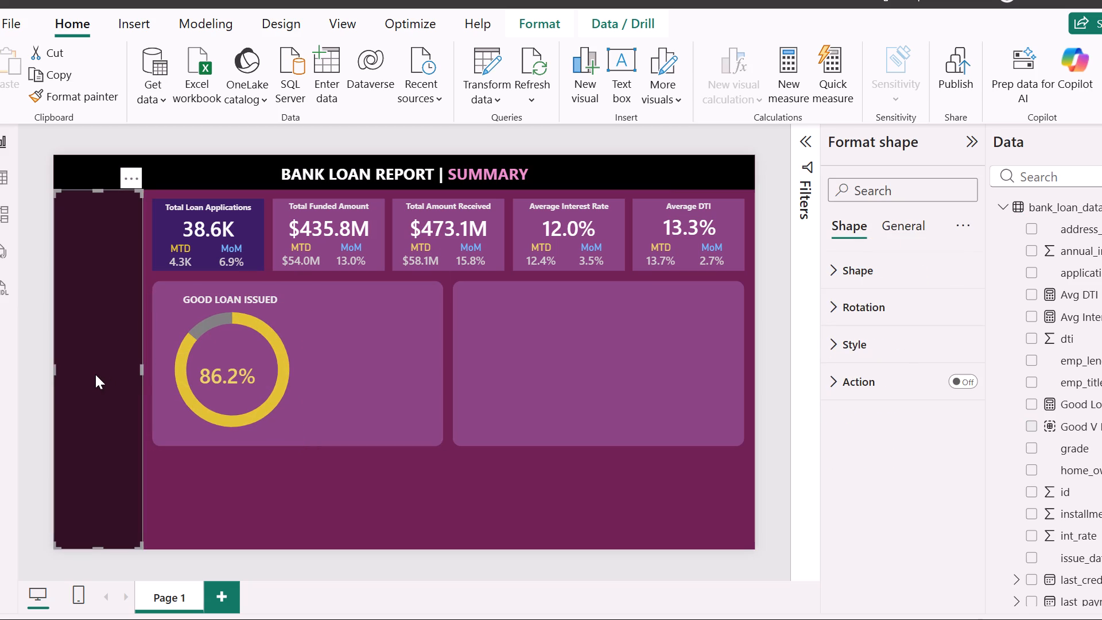
Move the percentage card right and slightly up to the centre of the enlarged donut ring.
drag(220, 375, 227, 369)
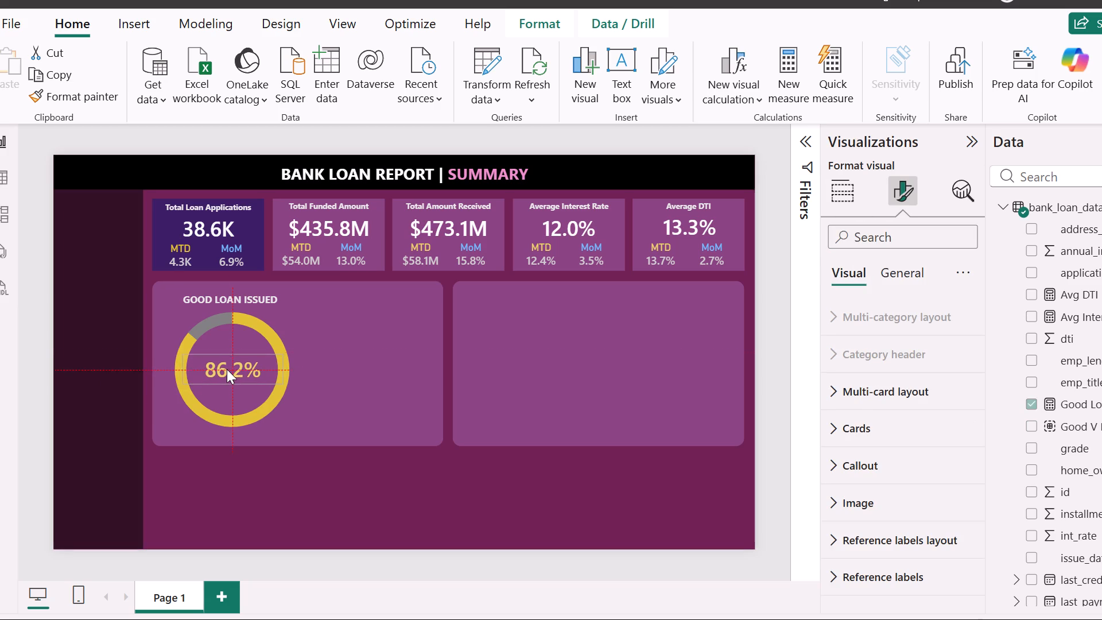
drag(227, 369, 227, 371)
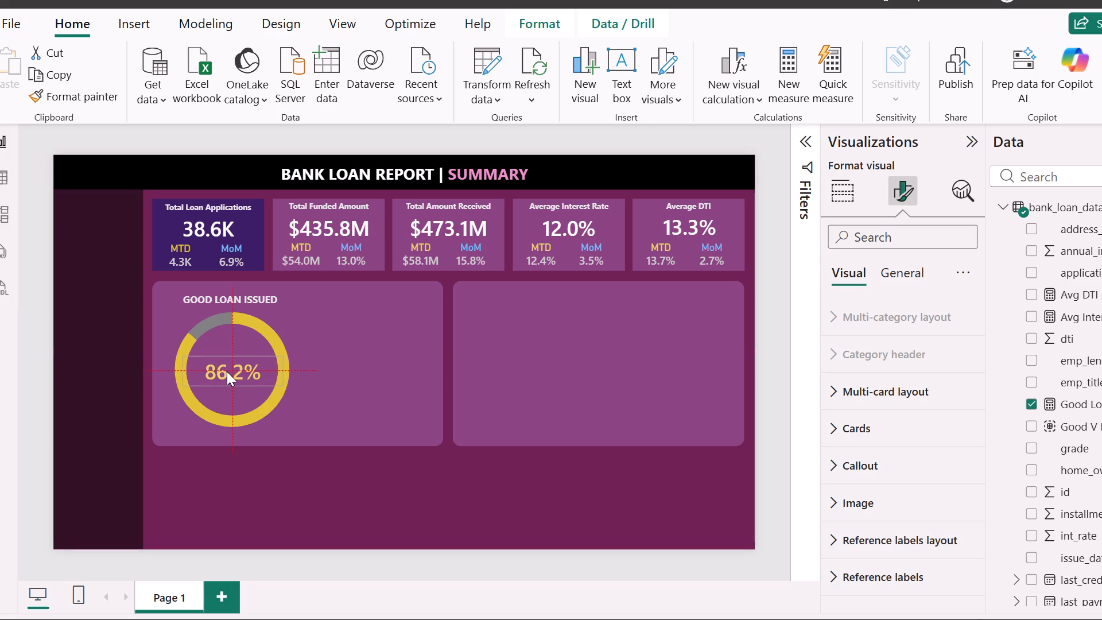
click(100, 440)
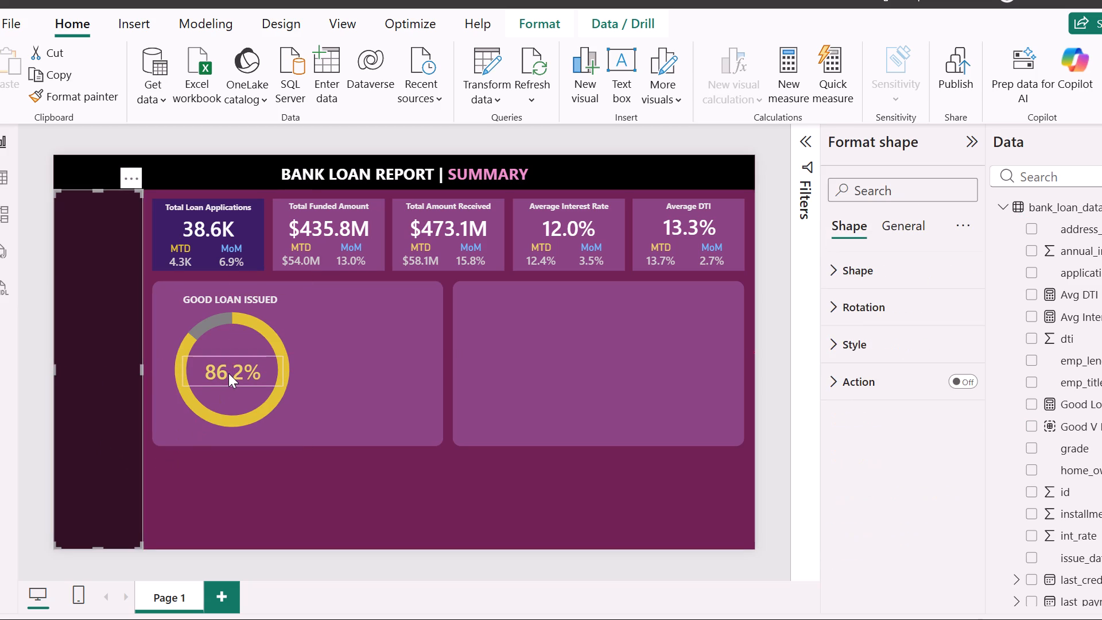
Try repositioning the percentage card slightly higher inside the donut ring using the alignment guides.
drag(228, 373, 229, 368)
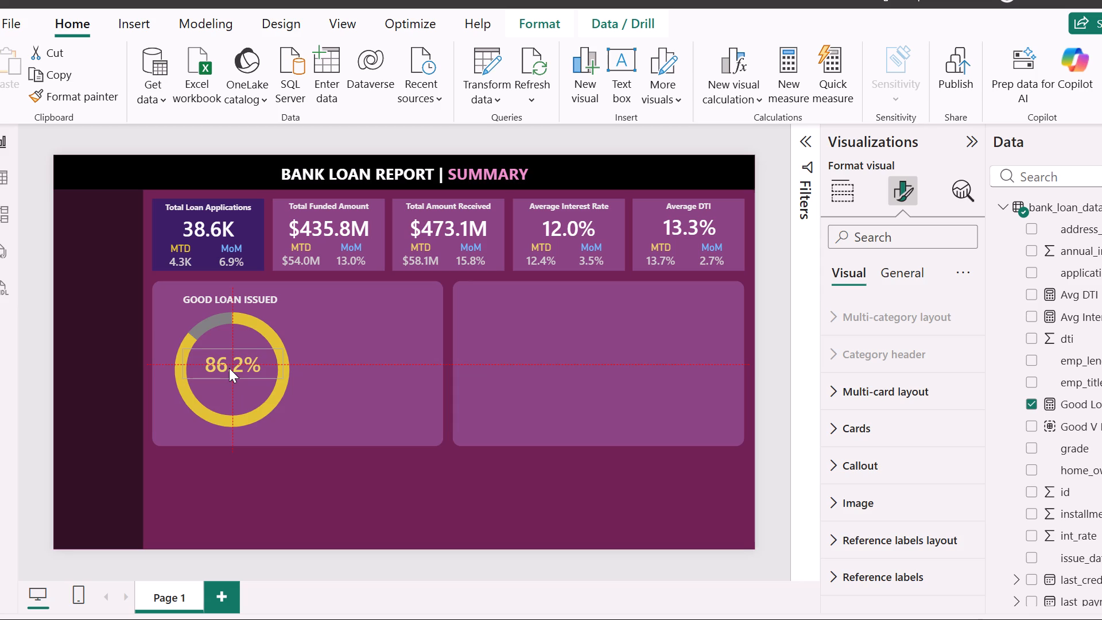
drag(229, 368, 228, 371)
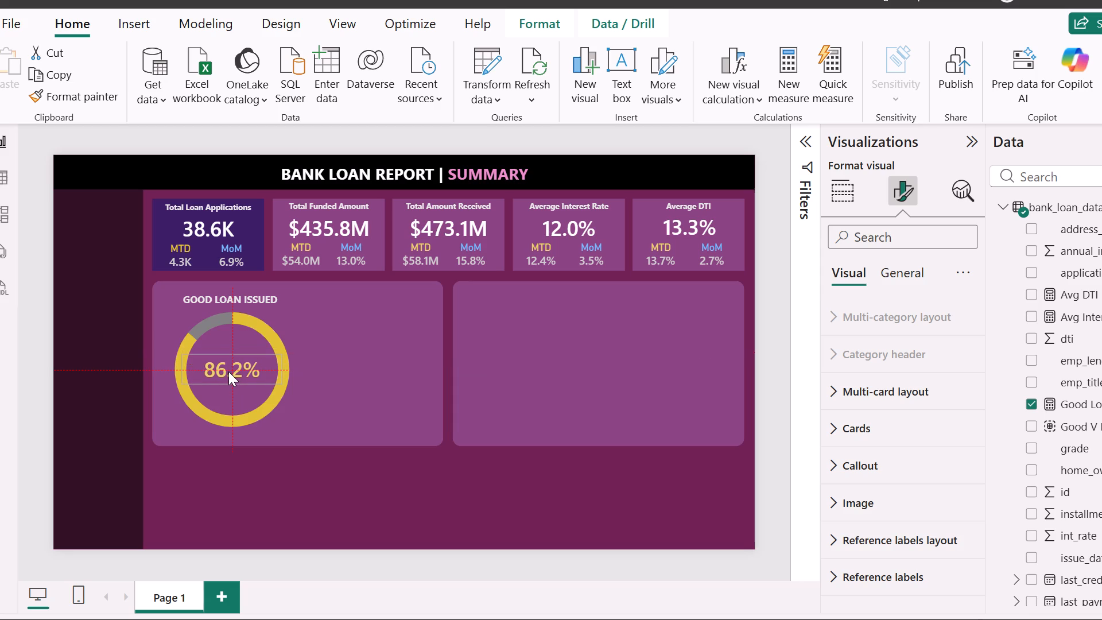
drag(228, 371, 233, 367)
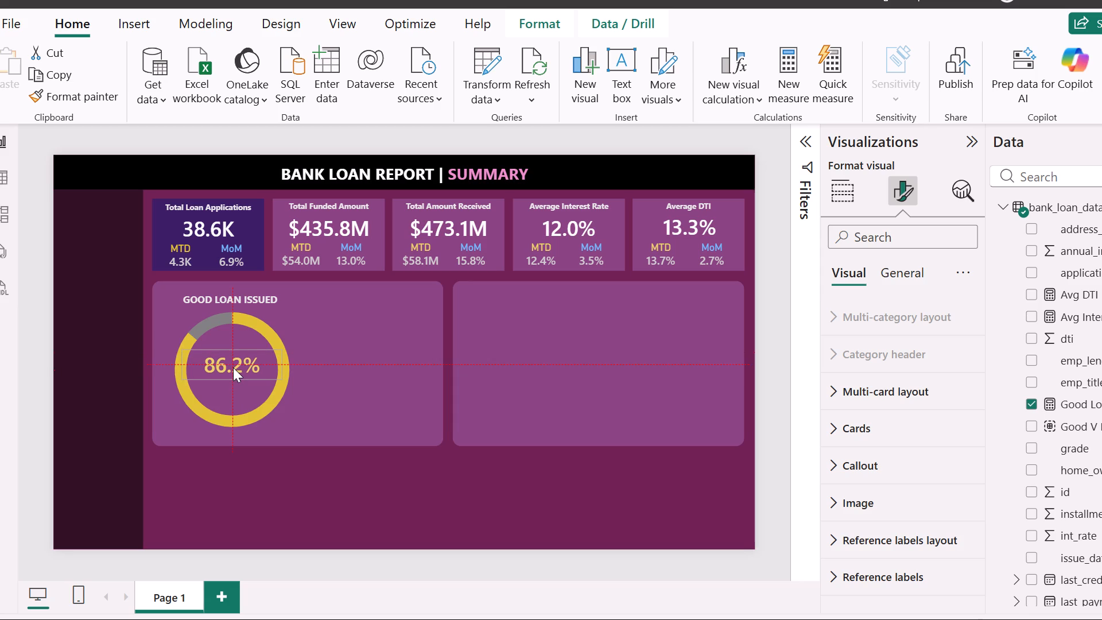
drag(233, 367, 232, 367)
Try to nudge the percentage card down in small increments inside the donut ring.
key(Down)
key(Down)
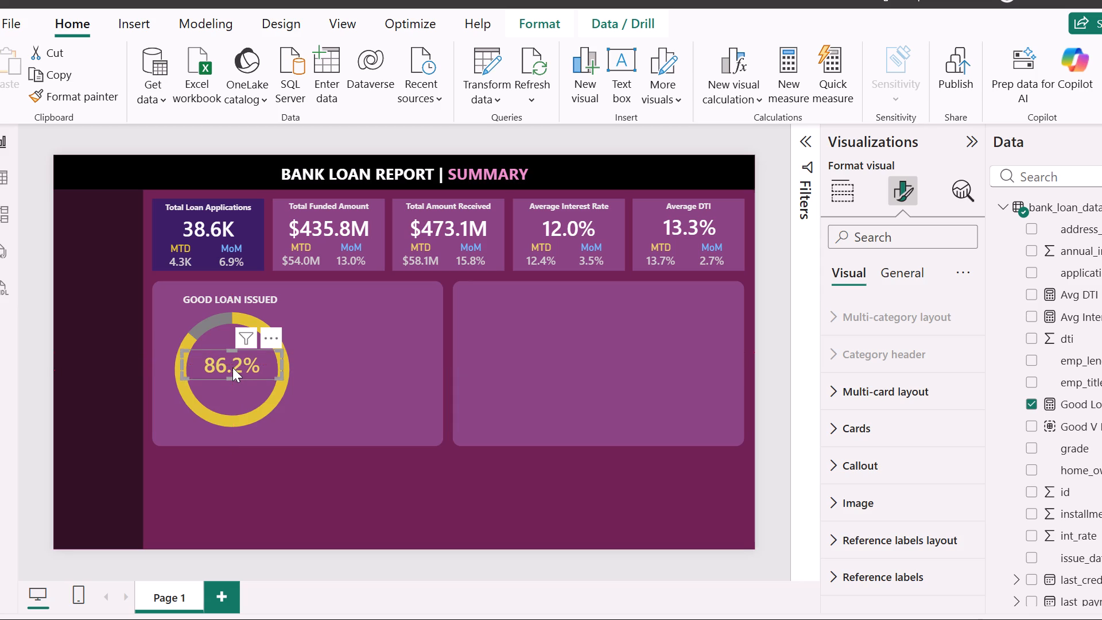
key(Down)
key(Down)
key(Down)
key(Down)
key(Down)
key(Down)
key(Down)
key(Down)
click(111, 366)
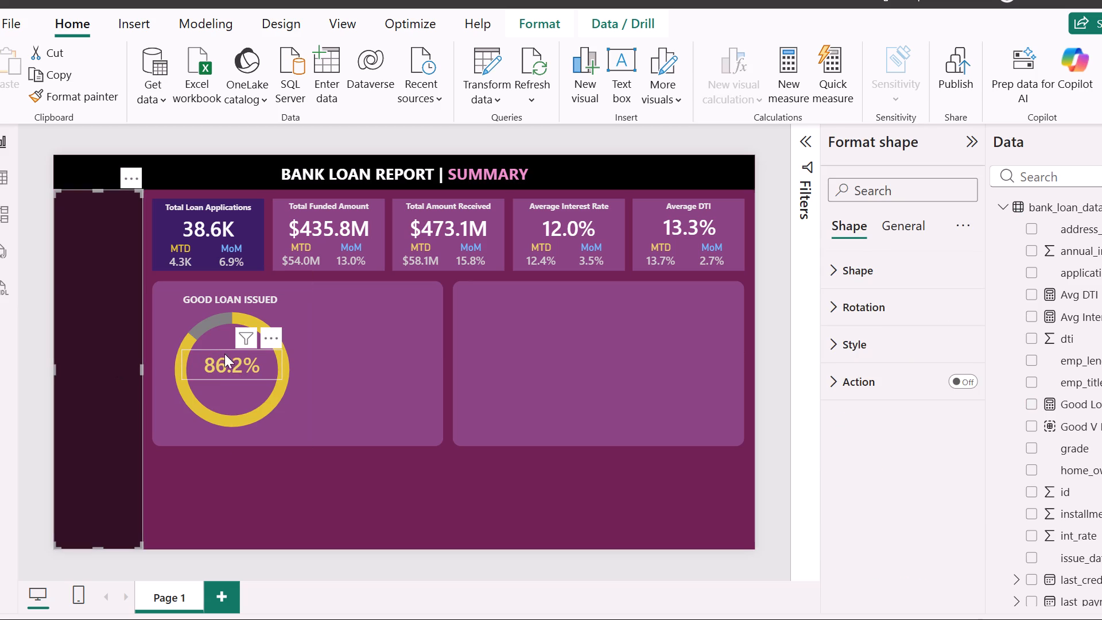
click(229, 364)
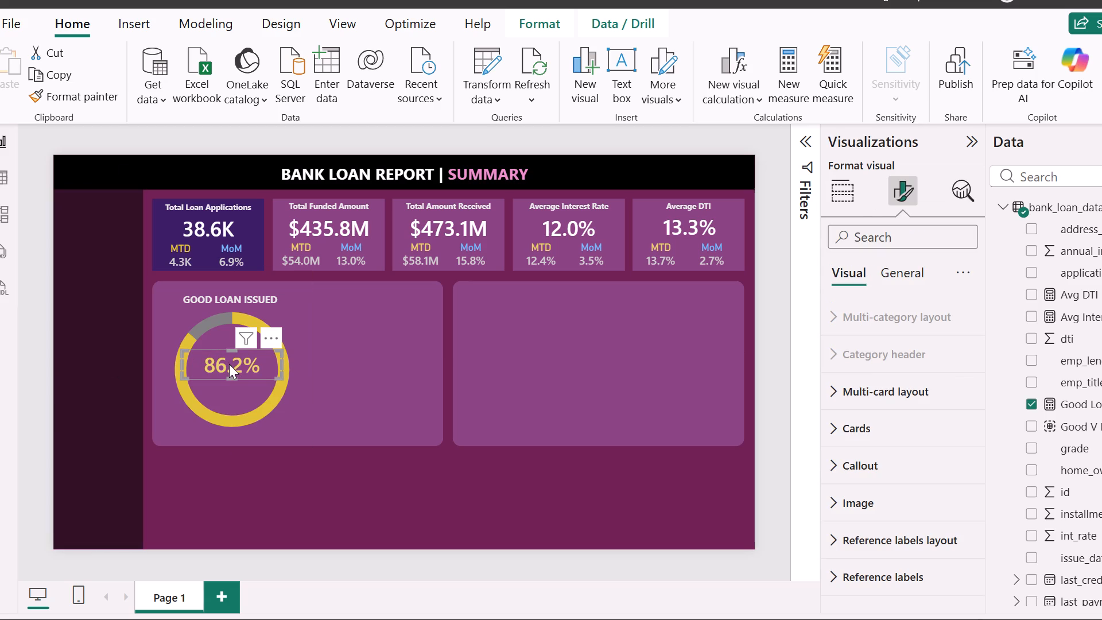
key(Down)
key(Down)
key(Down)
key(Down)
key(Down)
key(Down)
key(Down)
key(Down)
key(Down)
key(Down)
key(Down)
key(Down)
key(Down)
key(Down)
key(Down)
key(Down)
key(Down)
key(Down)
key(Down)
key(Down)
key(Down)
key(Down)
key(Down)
Move the percentage card slightly down so it sits at the middle of the donut ring.
drag(229, 364, 229, 367)
drag(229, 367, 229, 370)
click(84, 367)
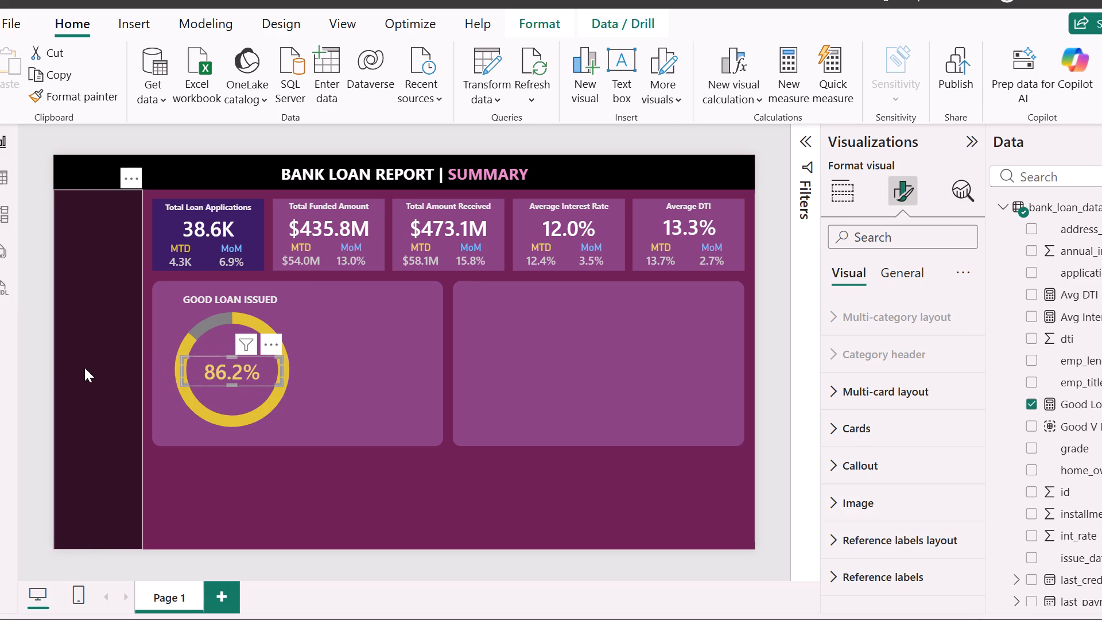
Shift the percentage card slightly right so it aligns with the centre of the donut ring.
click(226, 376)
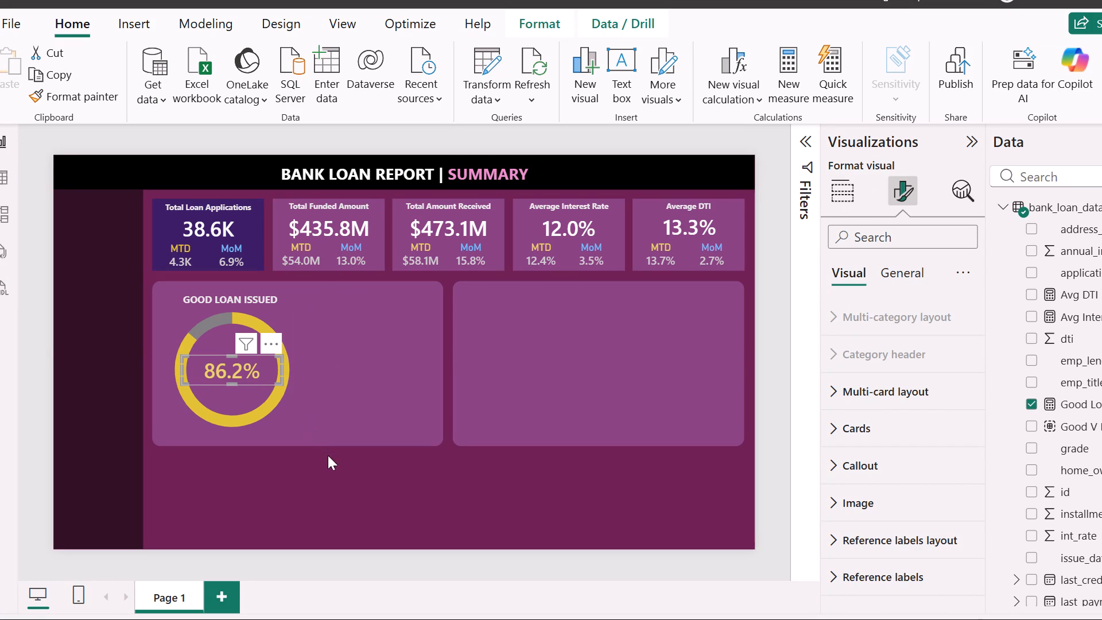
click(354, 501)
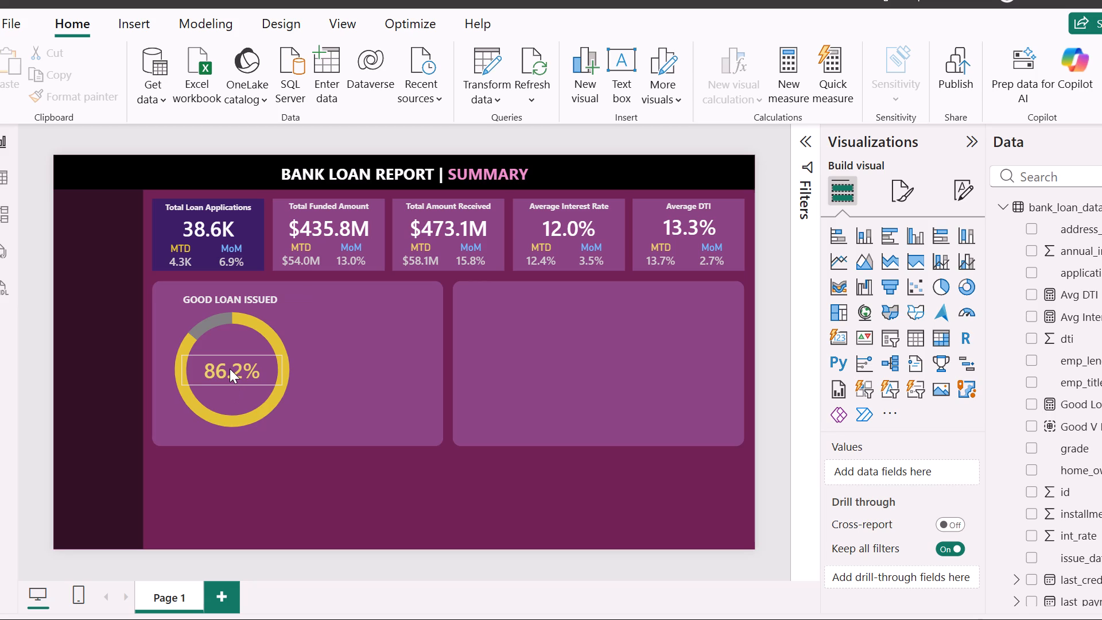
drag(230, 369, 235, 369)
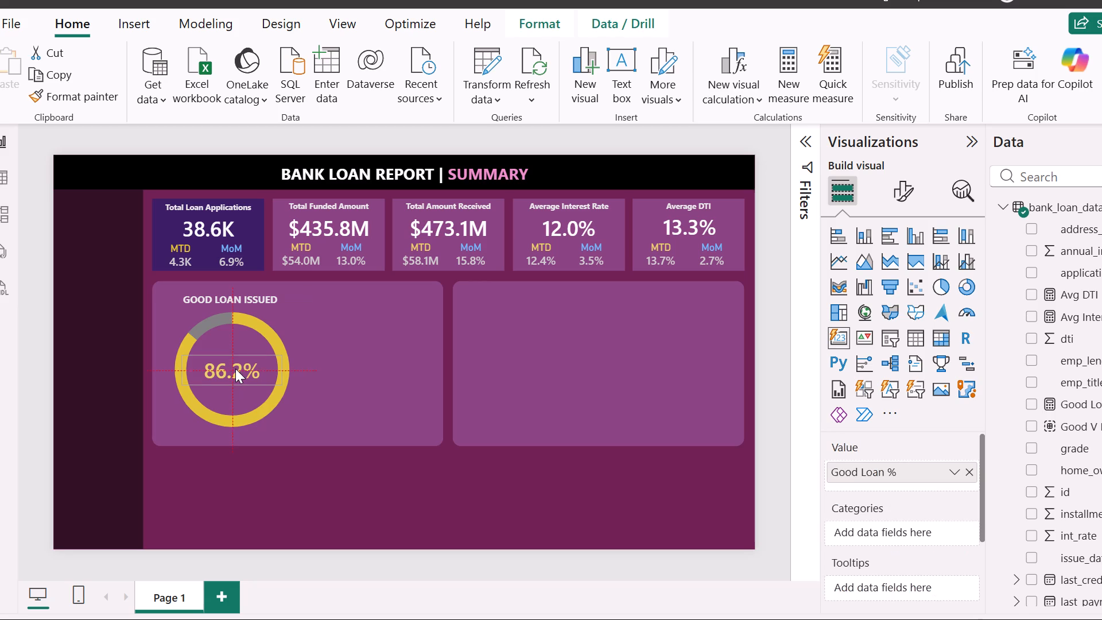
drag(235, 369, 235, 368)
click(369, 362)
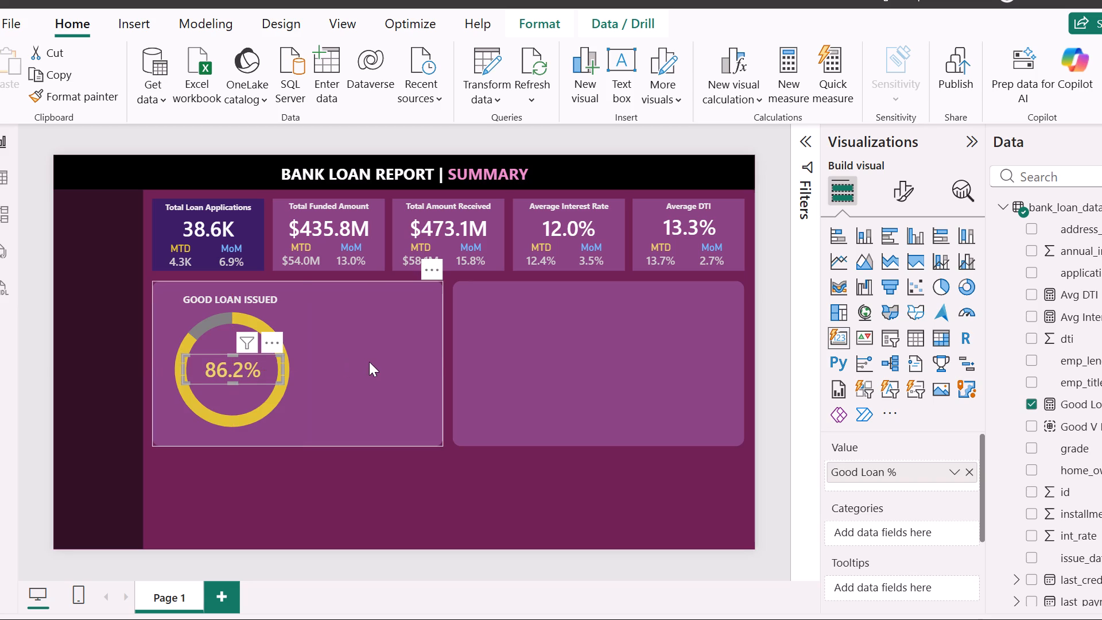
click(358, 499)
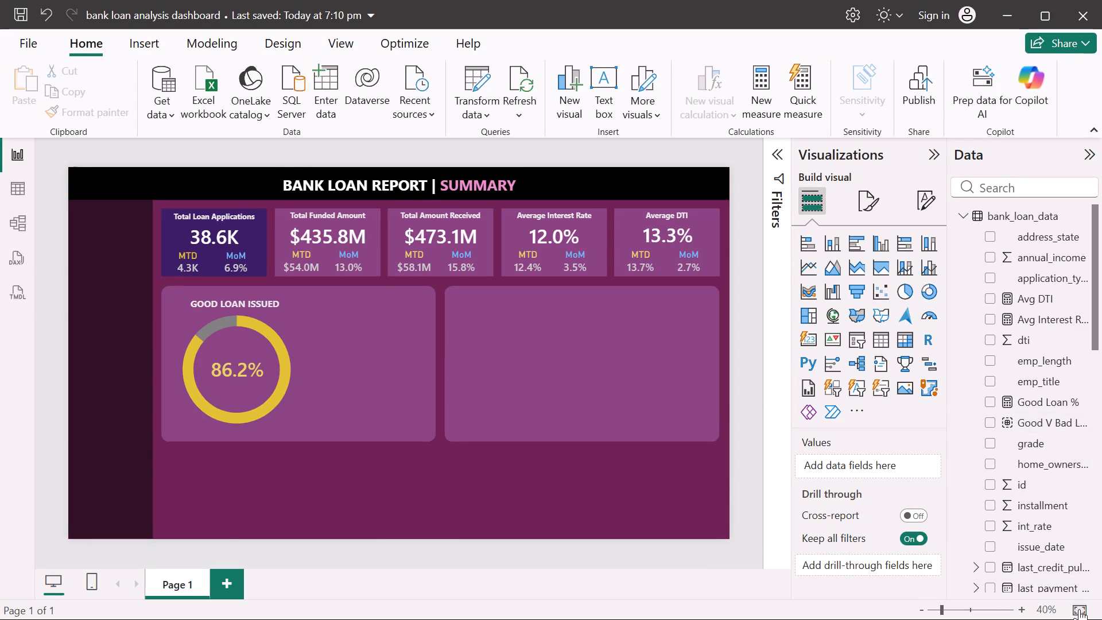
Start a new measure in the bank_loan_data table and name it Good Loan Applications.
click(1079, 609)
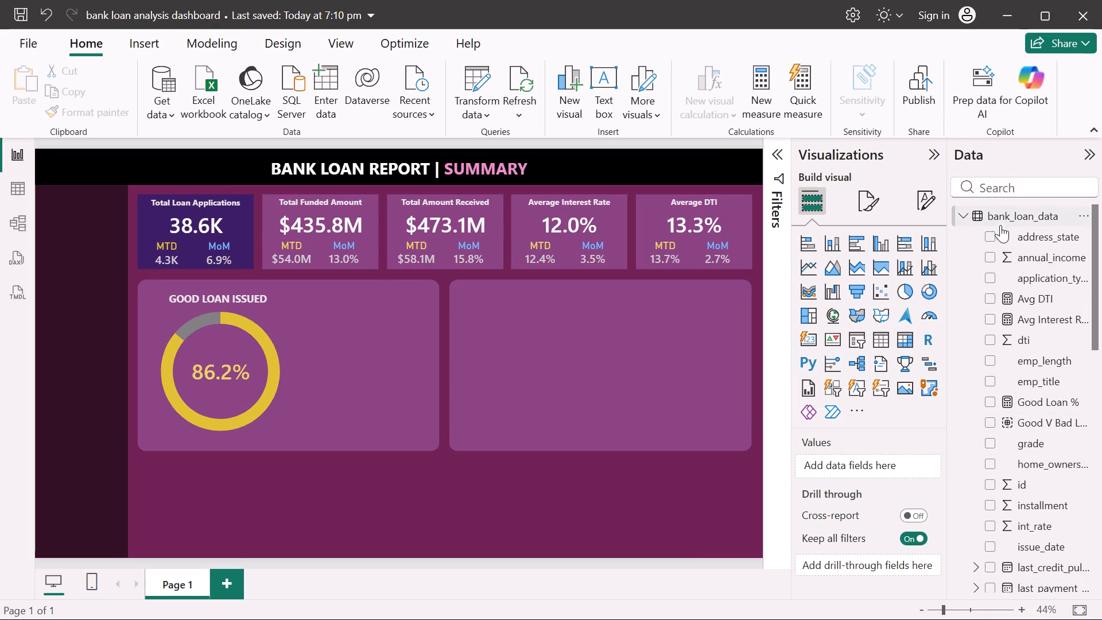
click(996, 218)
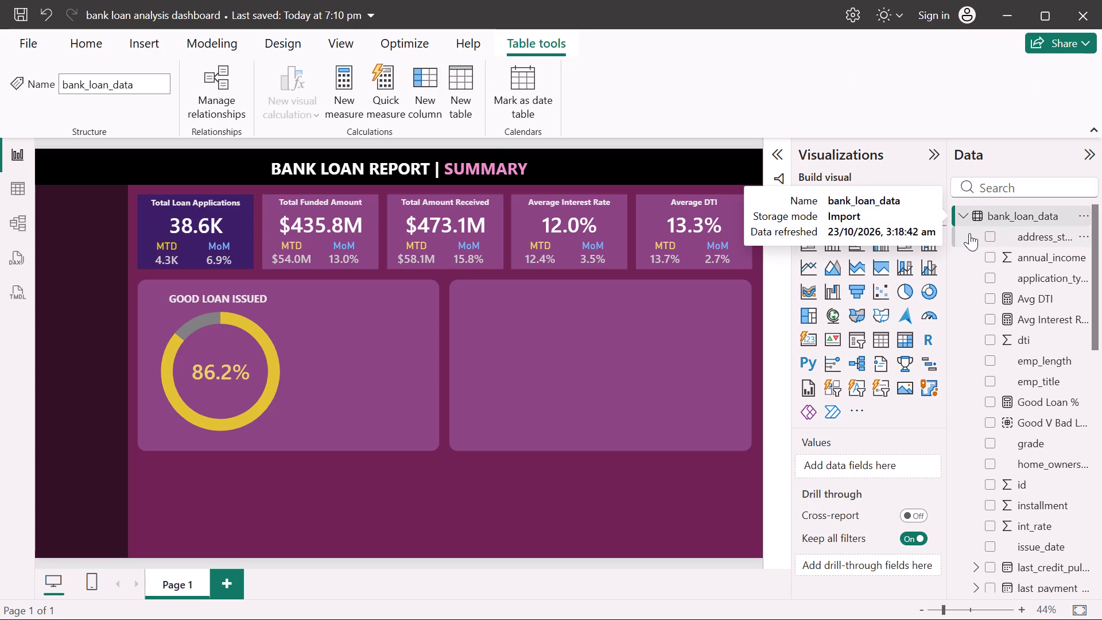
click(344, 71)
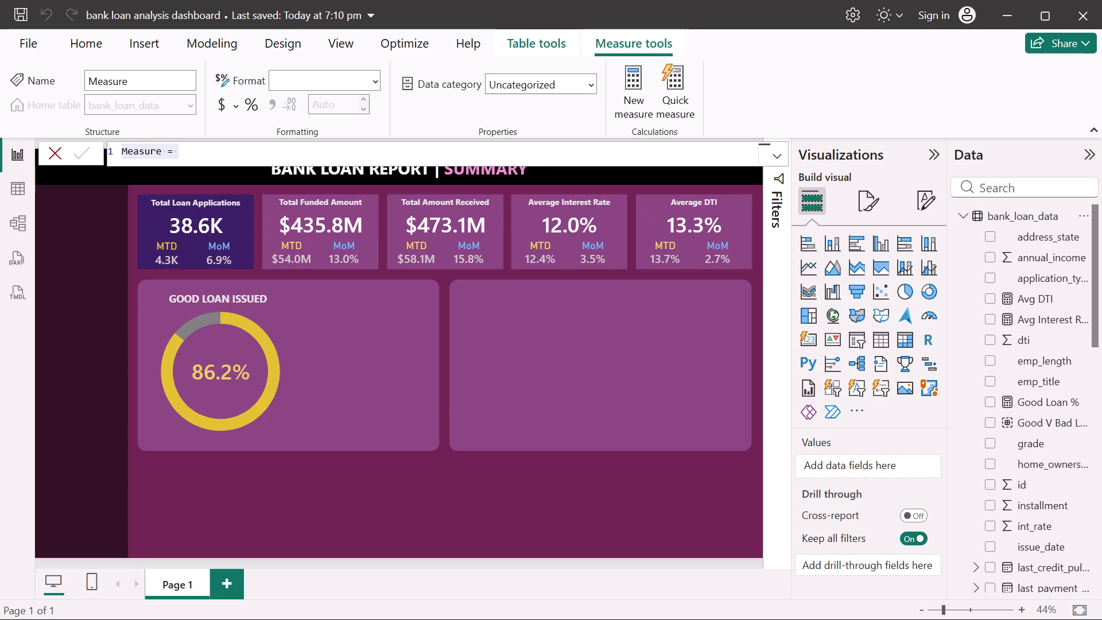
key(BackSpace)
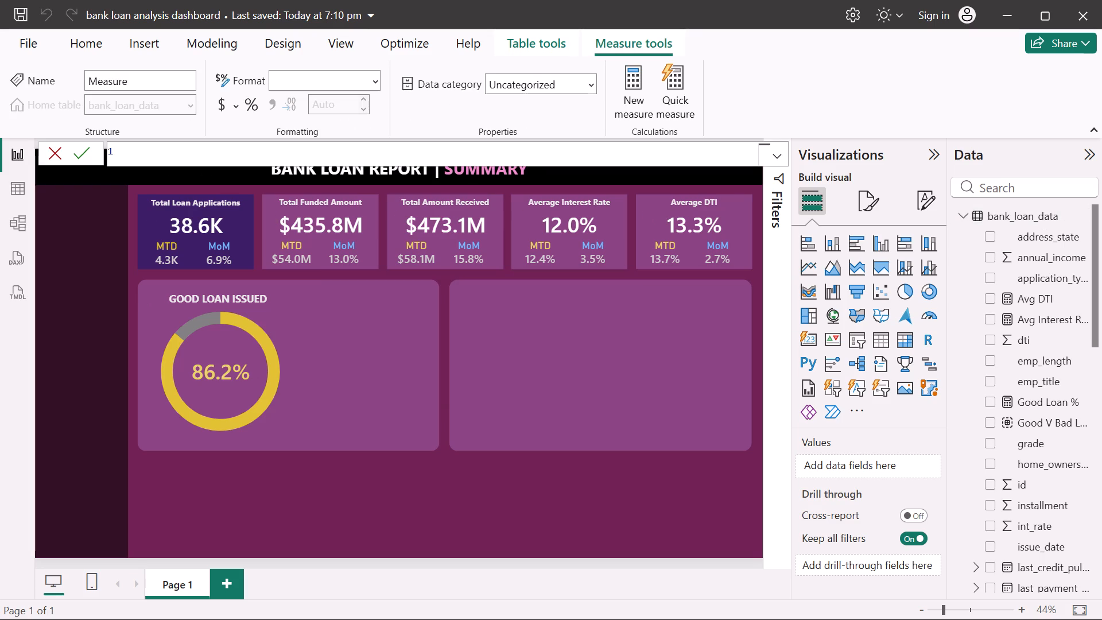
text(Good Loan)
key(space)
text(Applications)
key(space)
text(=)
key(space)
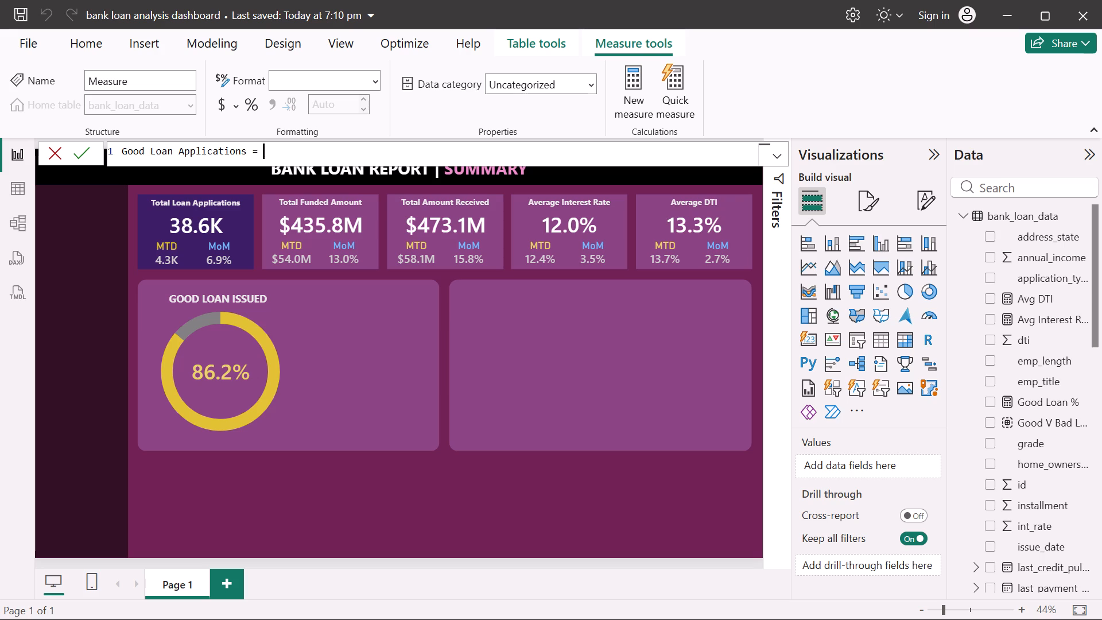
Begin the measure's formula with CALCULATE, using [Total Loan Applications] as the expression.
text(CALCULATE)
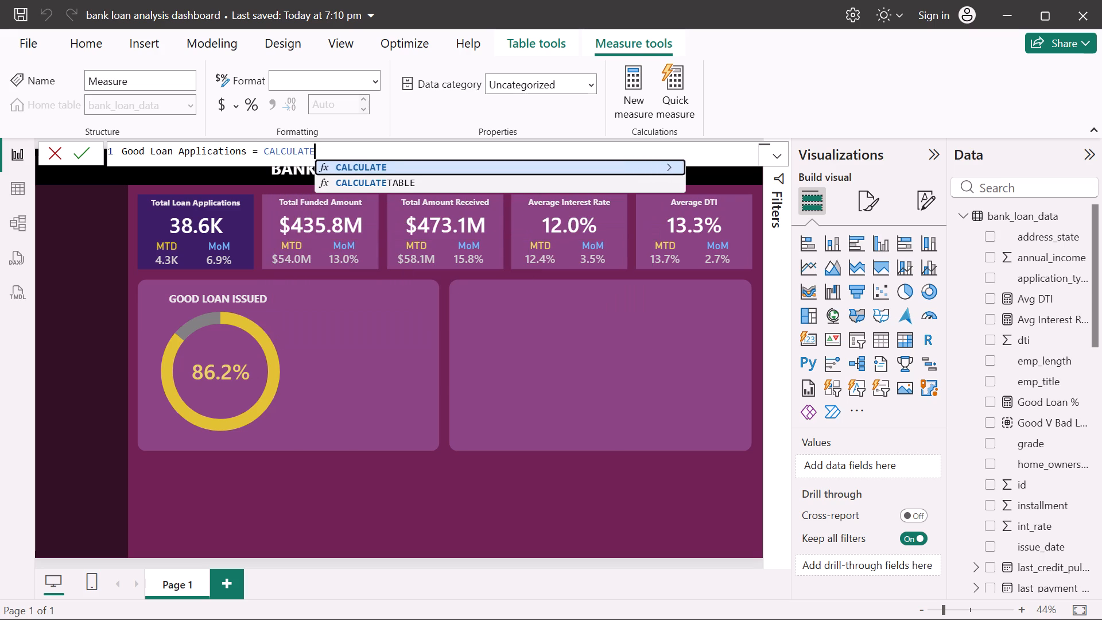
key(shift+parenleft)
key(bracketleft)
text(Total)
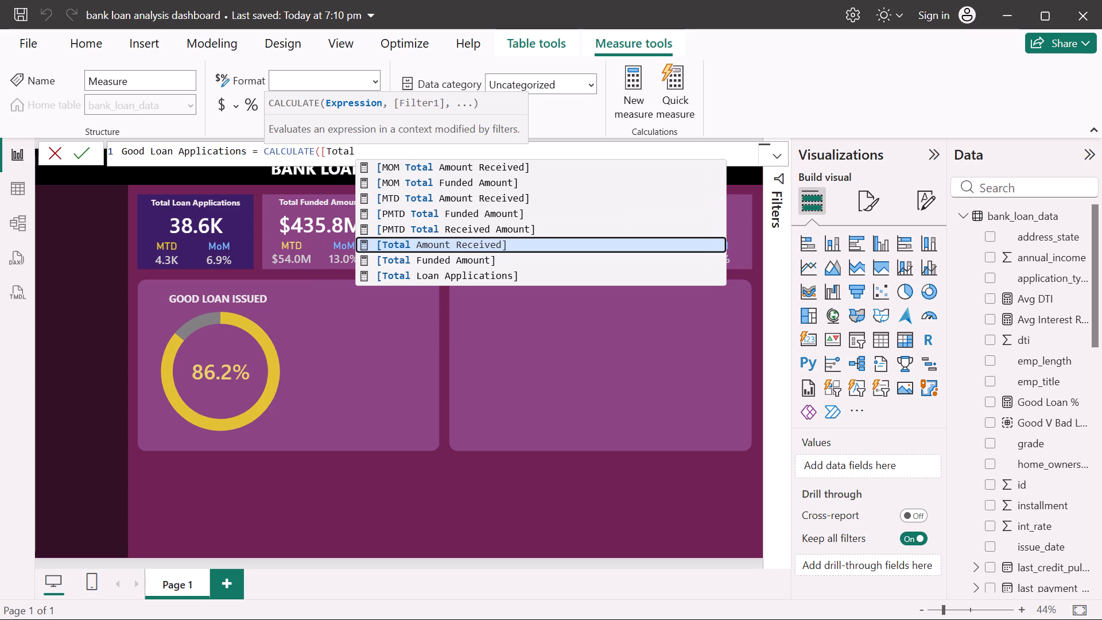
key(space)
text(Loan)
key(space)
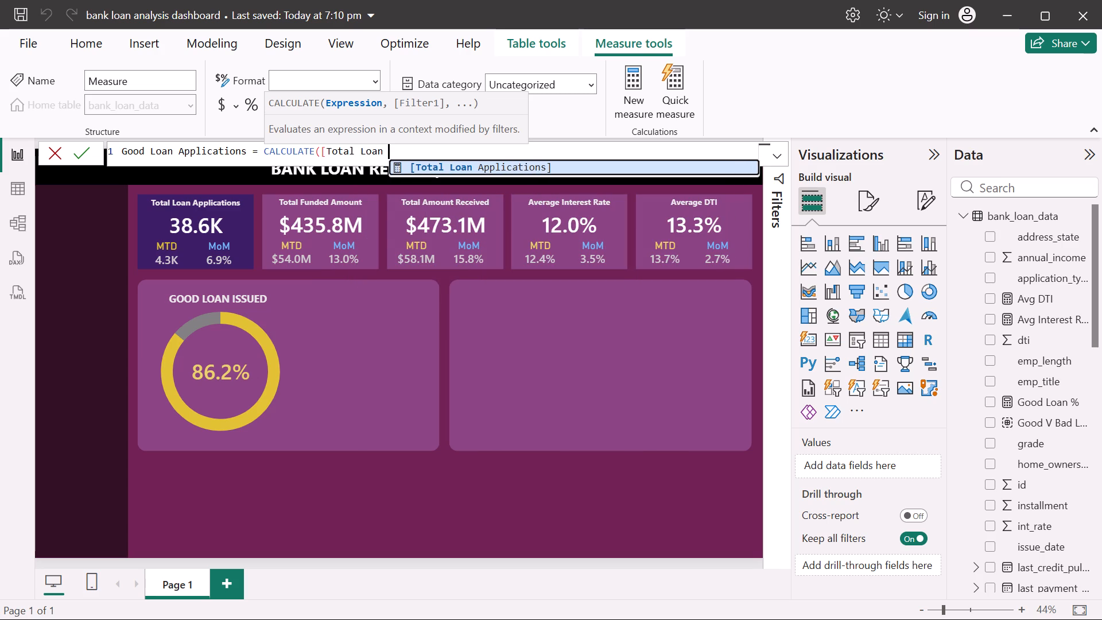
text(Applications)
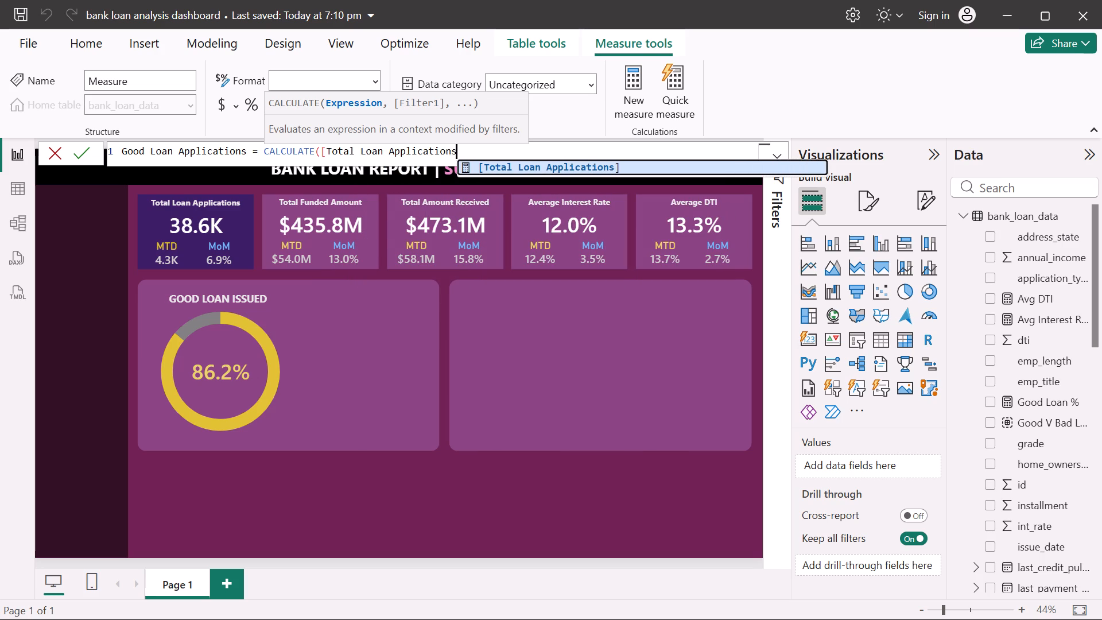
key(bracketright)
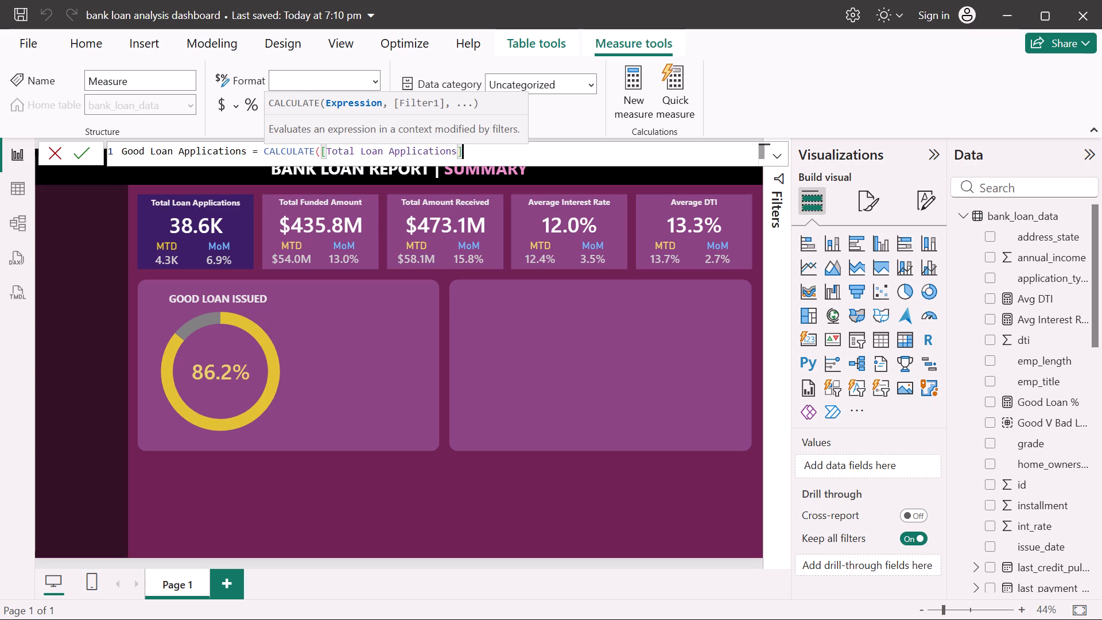
Complete the CALCULATE formula with the filter bank_loan_data[Good V Bad Loan]="Good Loan".
key(comma)
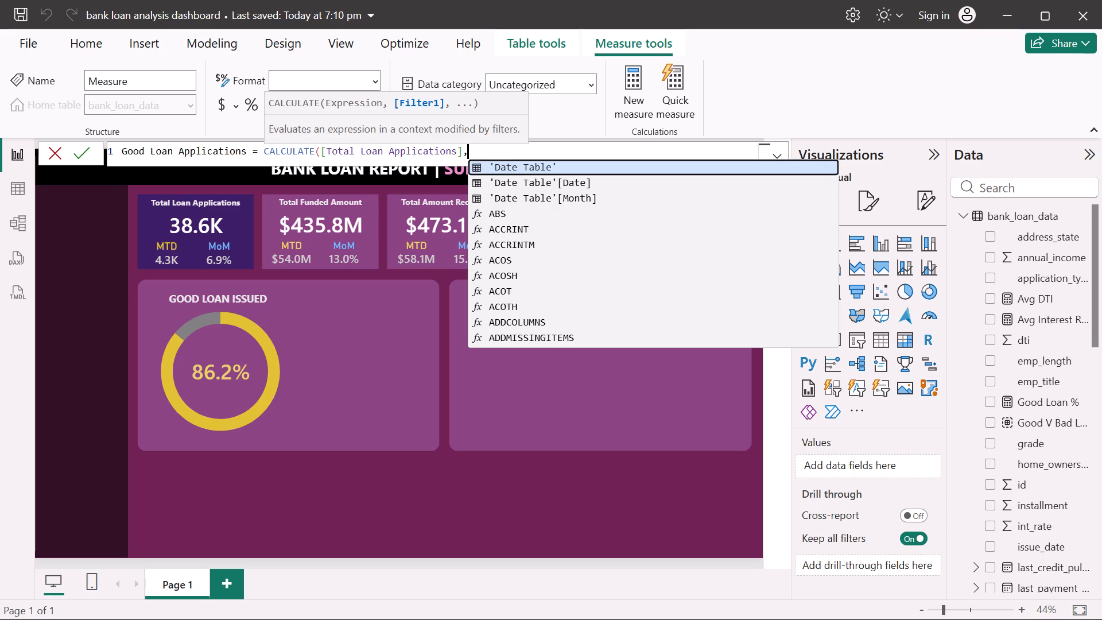
text(ban)
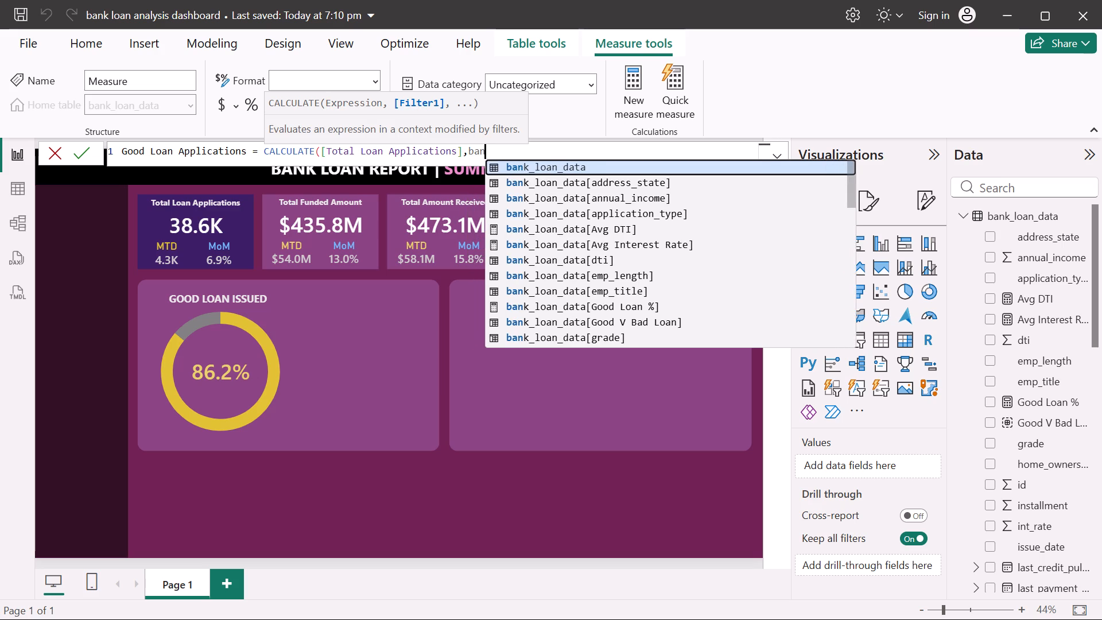
key(BackSpace)
key(BackSpace)
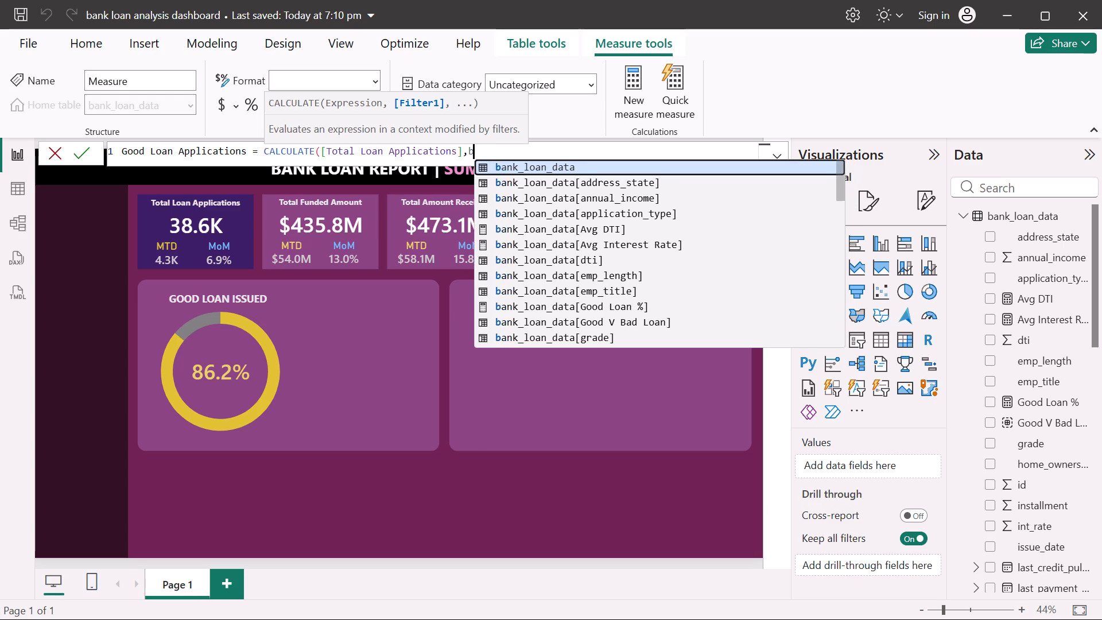
key(BackSpace)
text(goo)
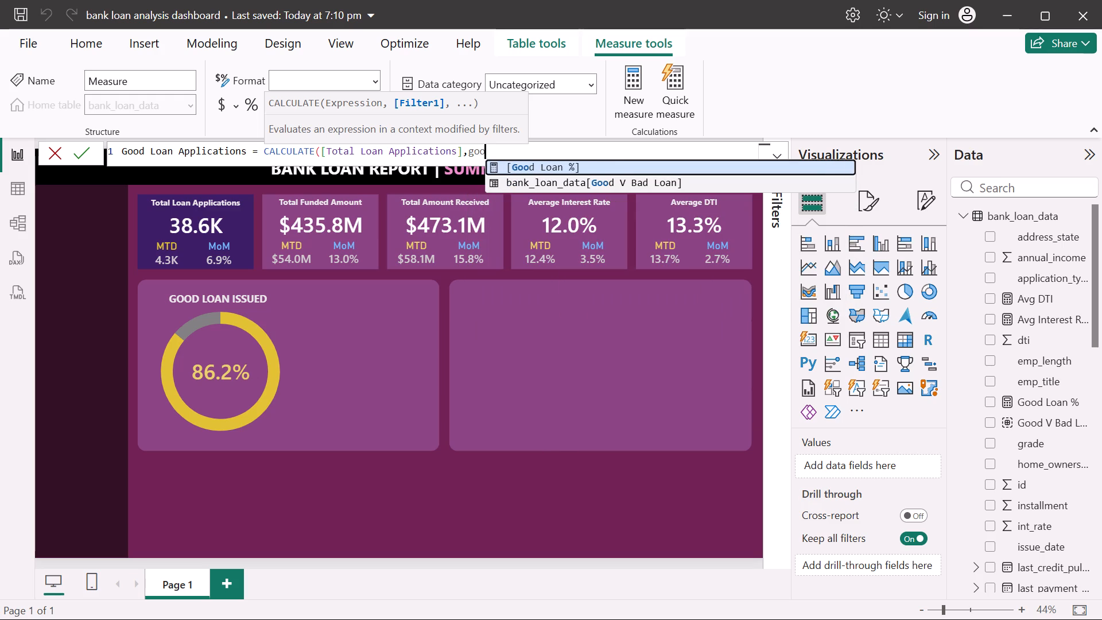
key(Down)
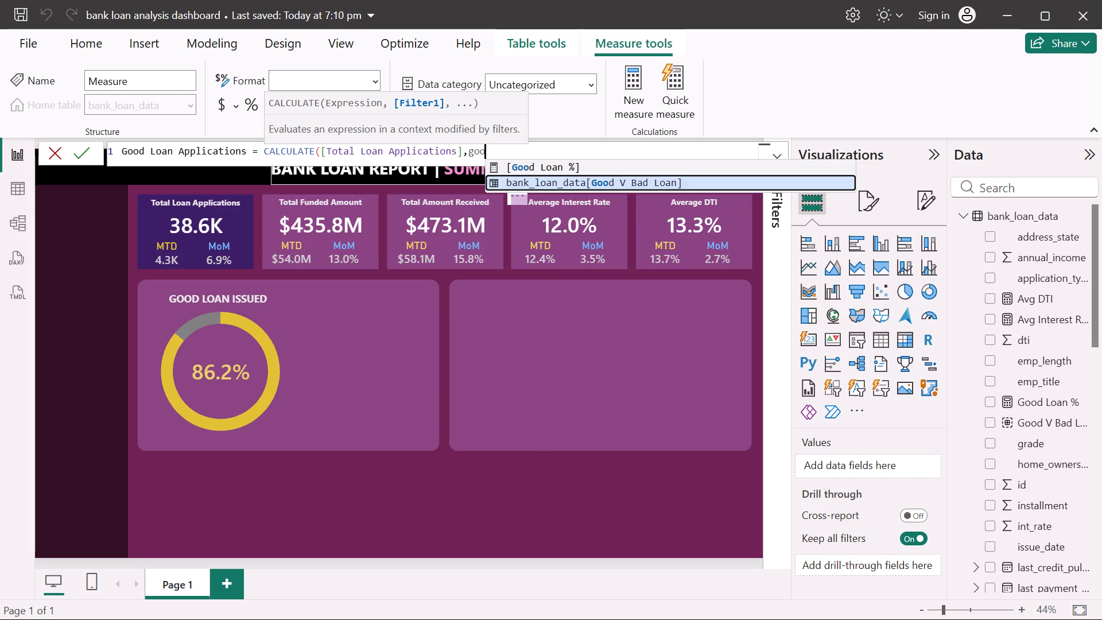
key(Tab)
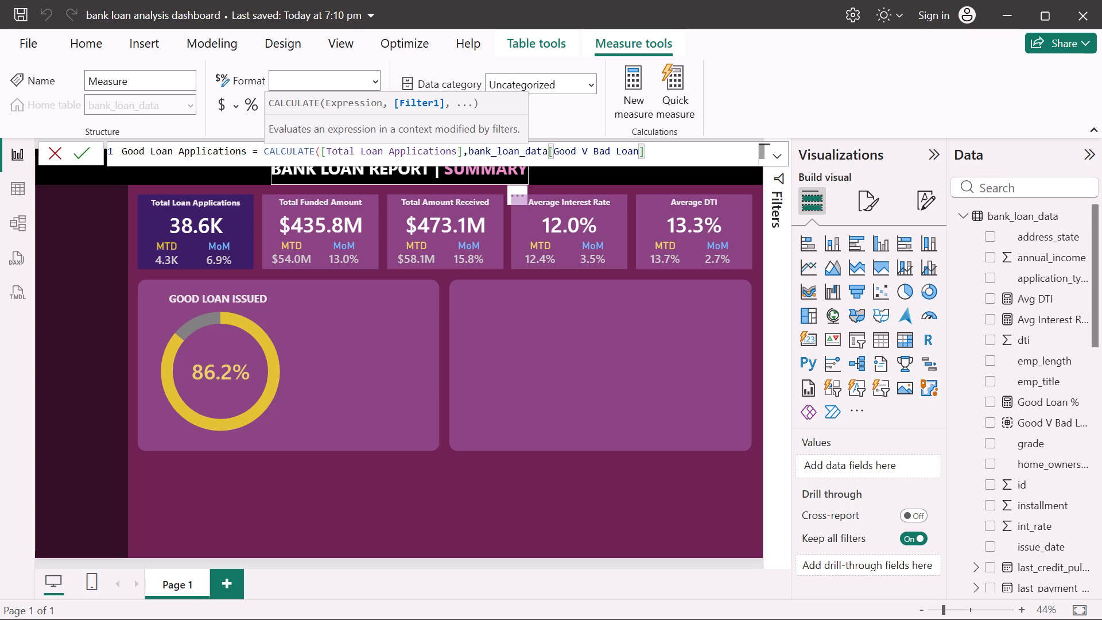
key(equal)
key(shift+quotedbl)
text(Good Loan)
key(shift+quotedbl)
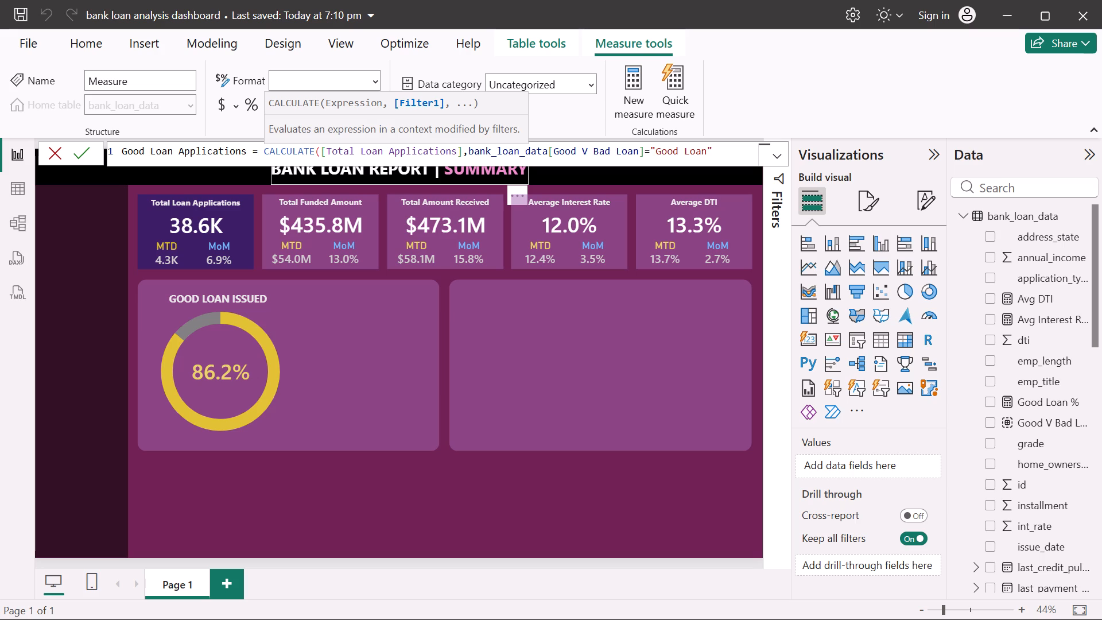
key(shift+parenright)
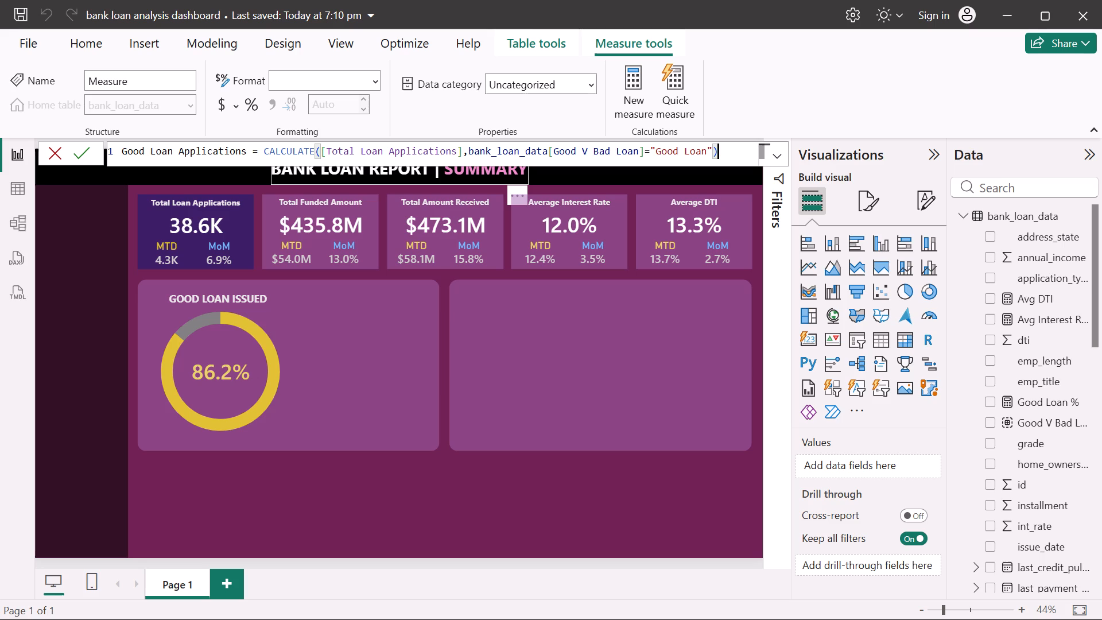
Copy the entire Good Loan Applications formula for reuse and commit the measure.
drag(730, 154, 120, 173)
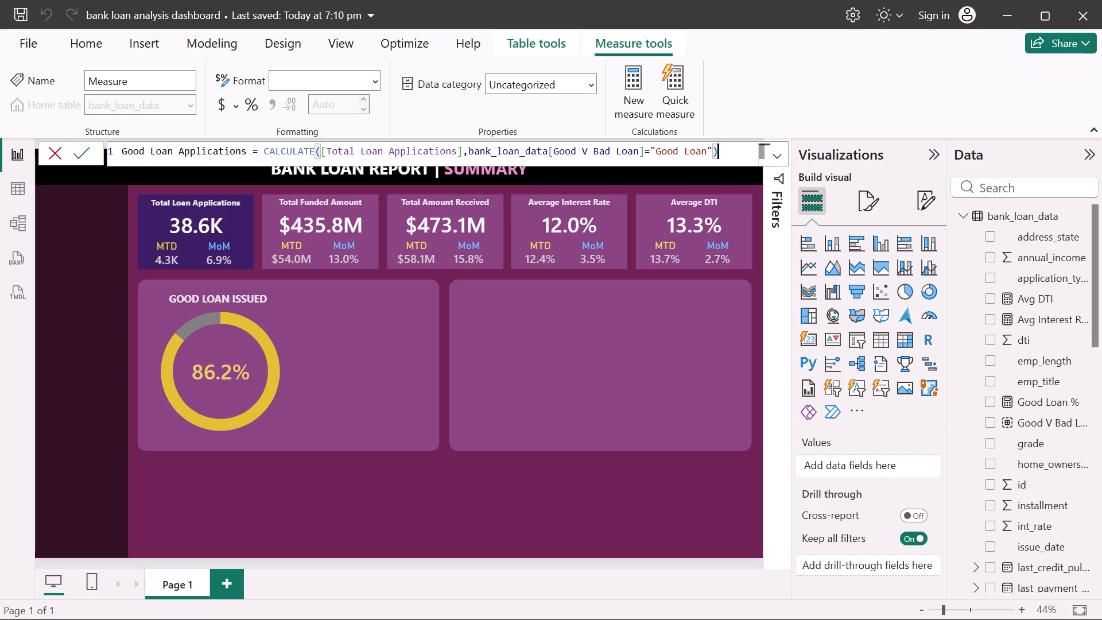
drag(120, 173, 123, 161)
key(ctrl+c)
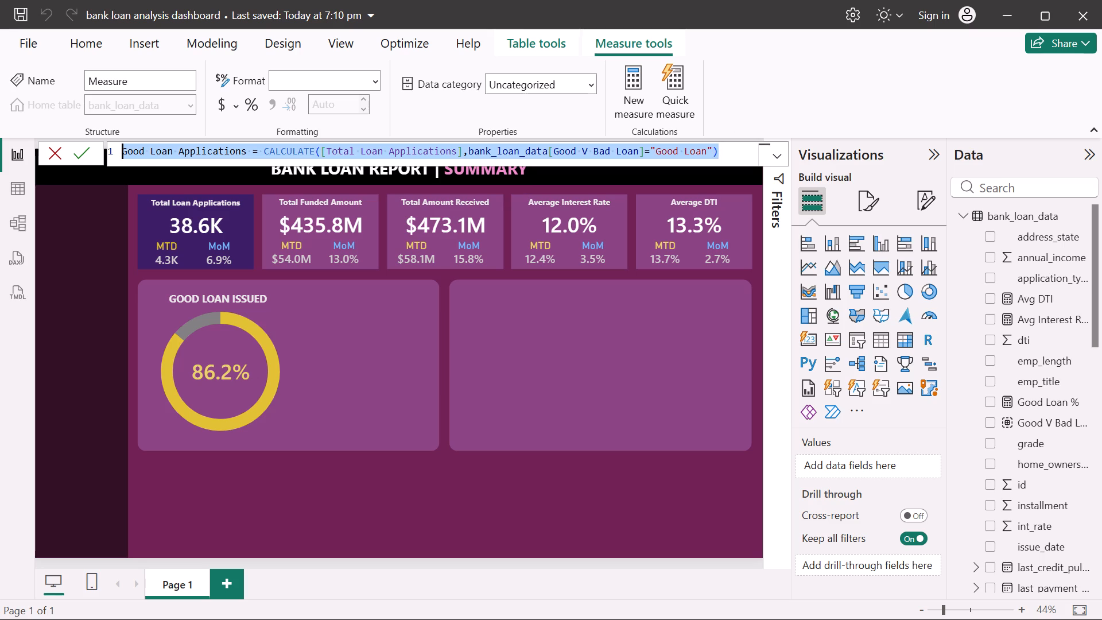
click(74, 151)
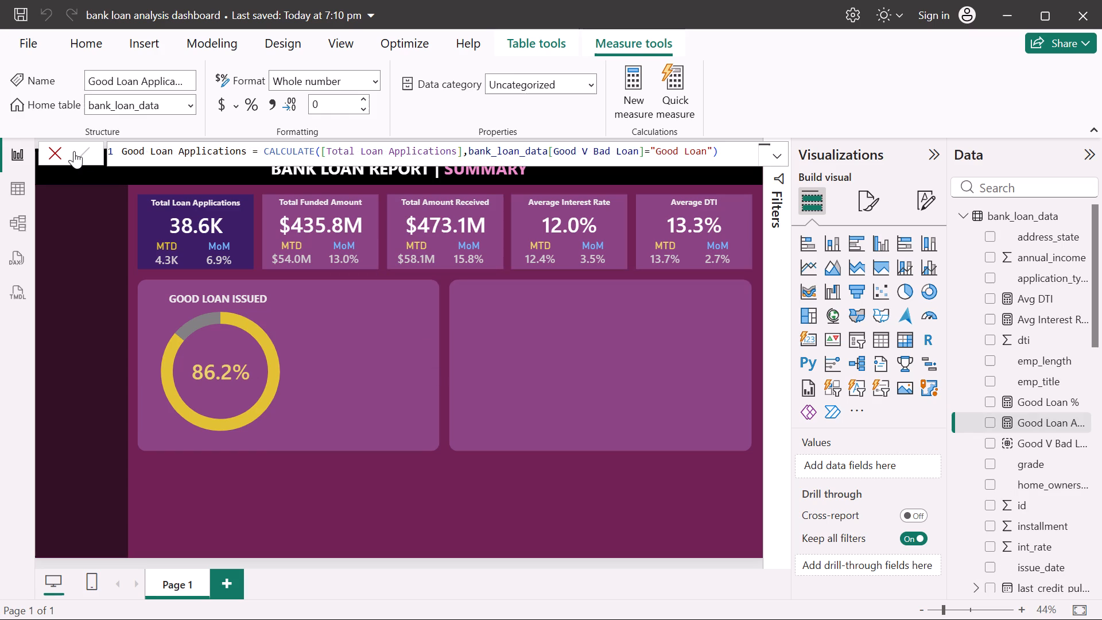
Create a new measure in bank_loan_data from the copied formula and rename it Good Loan Funded Amount.
click(1029, 208)
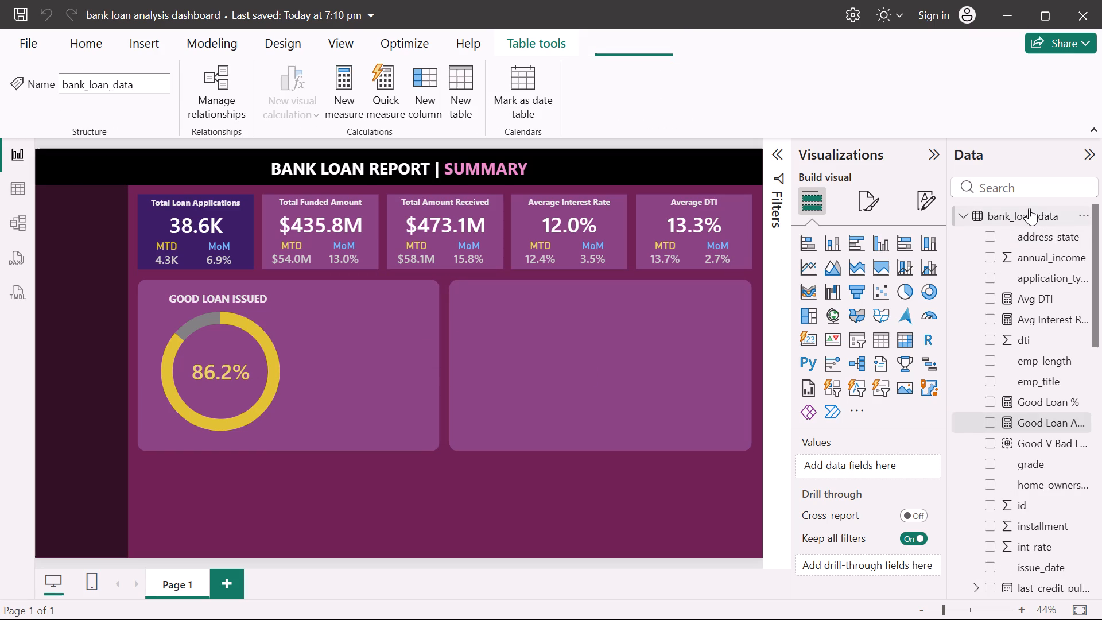
click(332, 79)
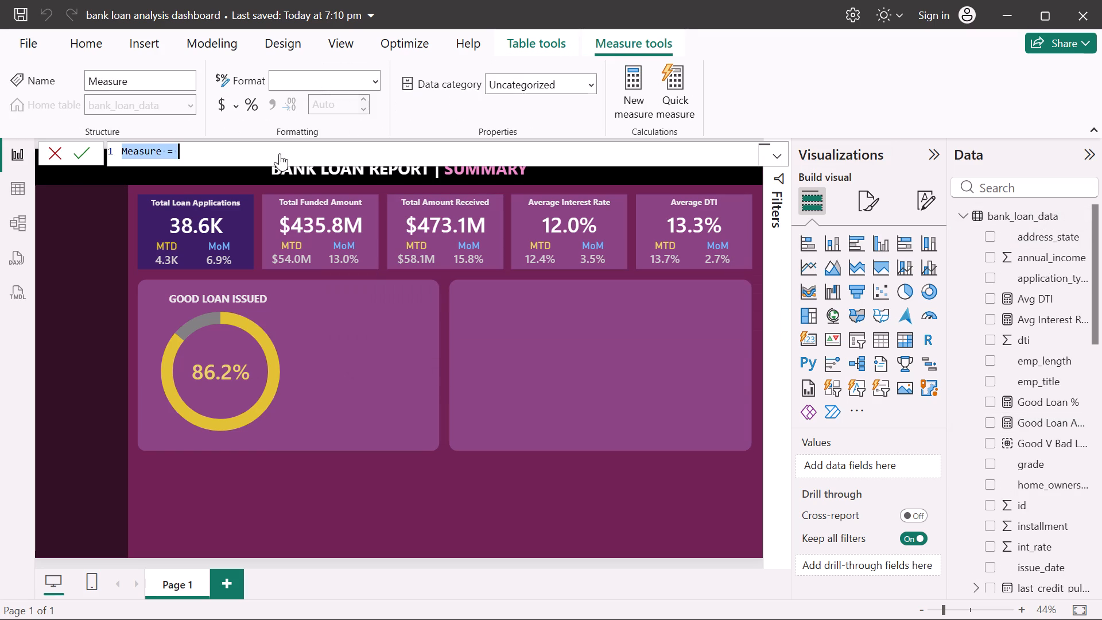
key(BackSpace)
key(ctrl+v)
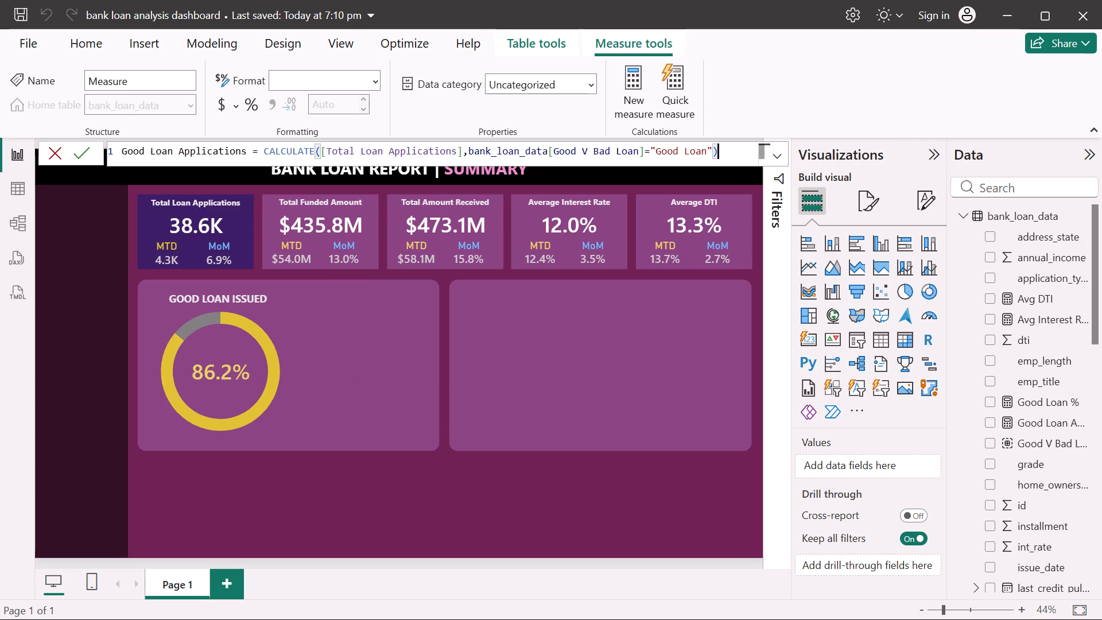
drag(245, 153, 190, 153)
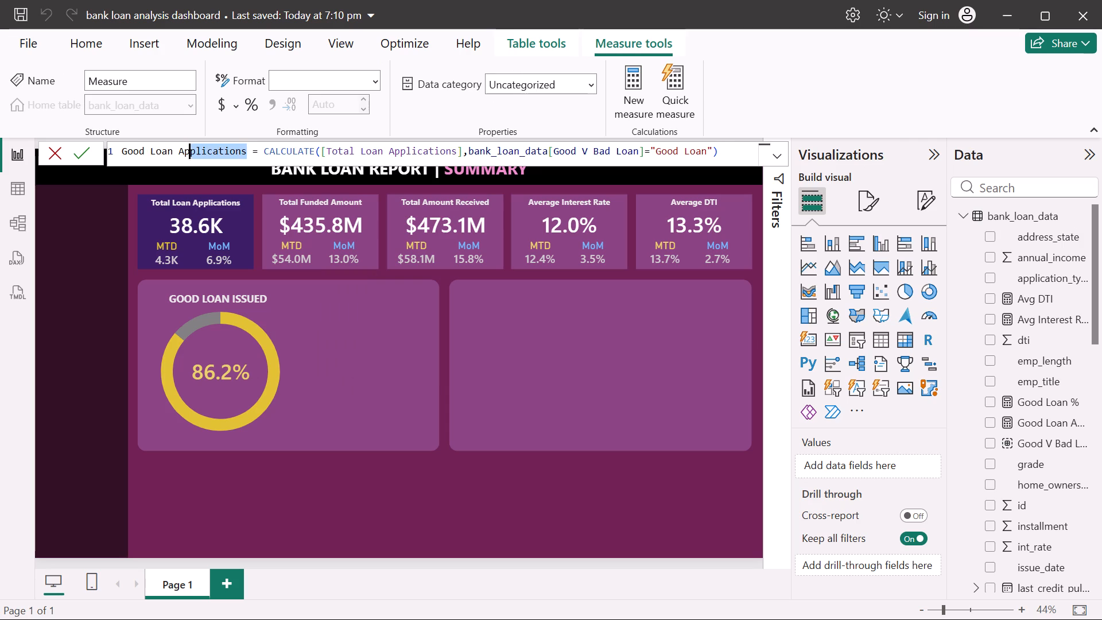
drag(190, 153, 179, 153)
key(BackSpace)
text(Funded)
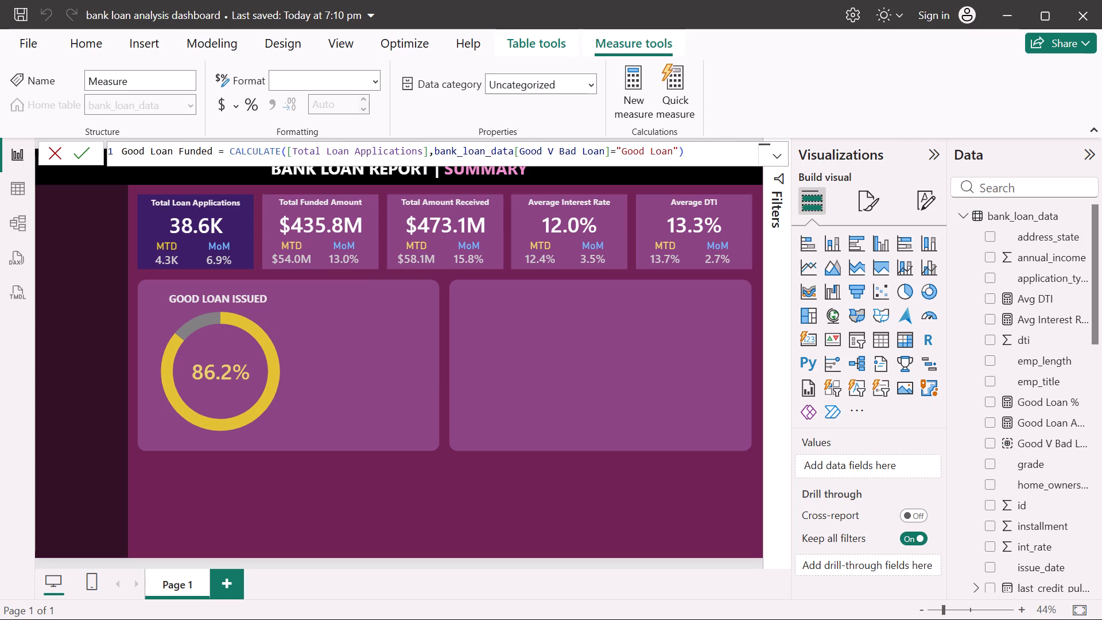
key(space)
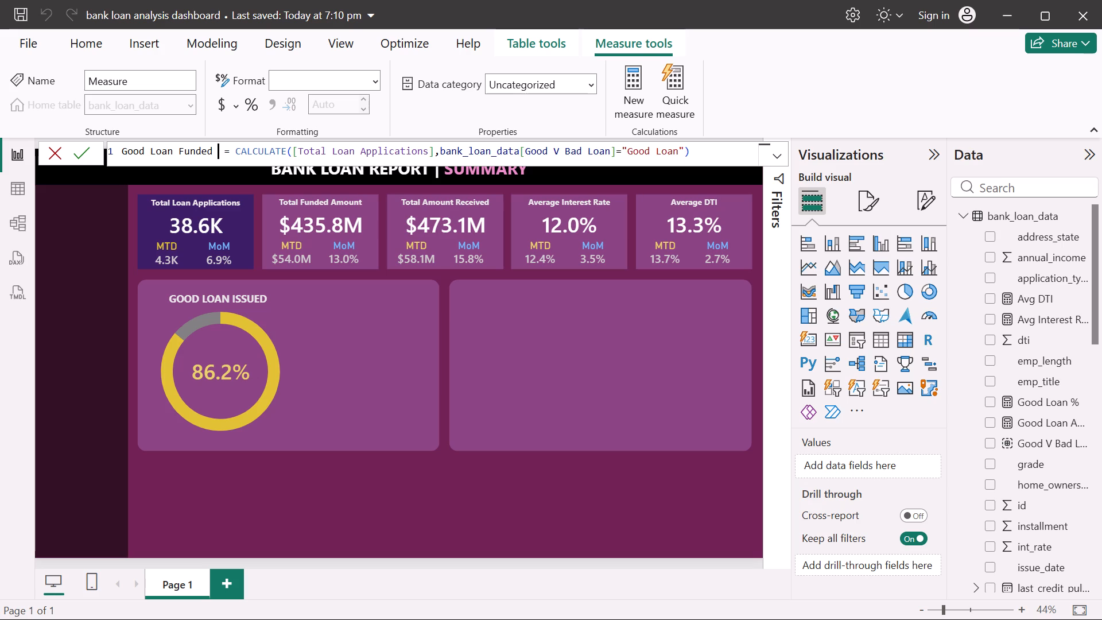
text(Amount)
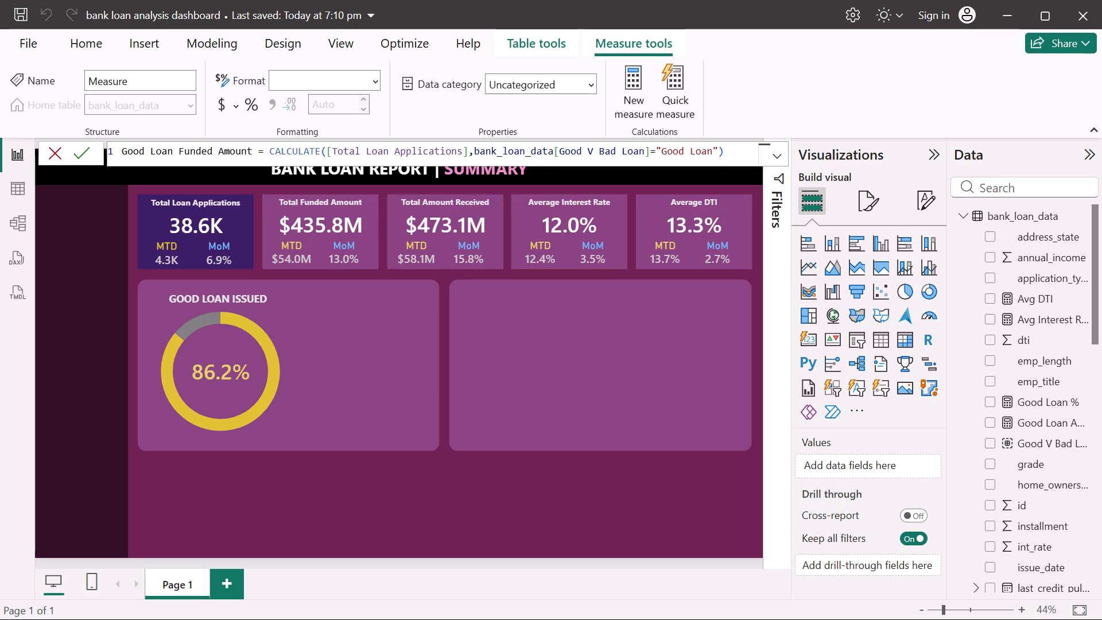
Change the CALCULATE expression of Good Loan Funded Amount to [Total Funded Amount] and commit the measure.
drag(365, 149, 461, 152)
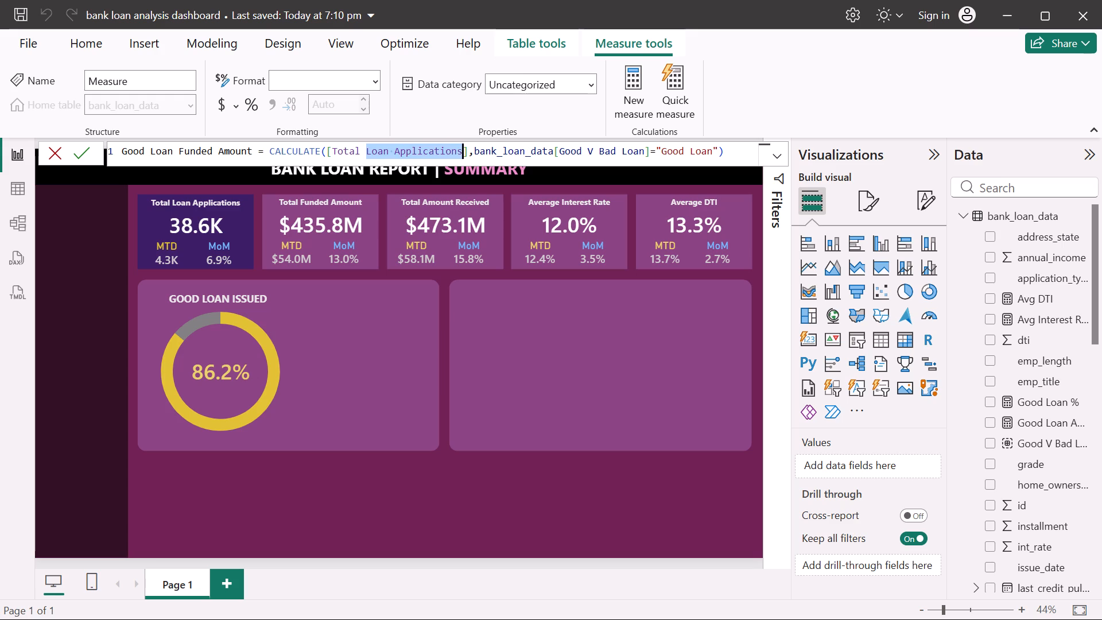
drag(461, 152, 462, 152)
key(BackSpace)
text(Funded)
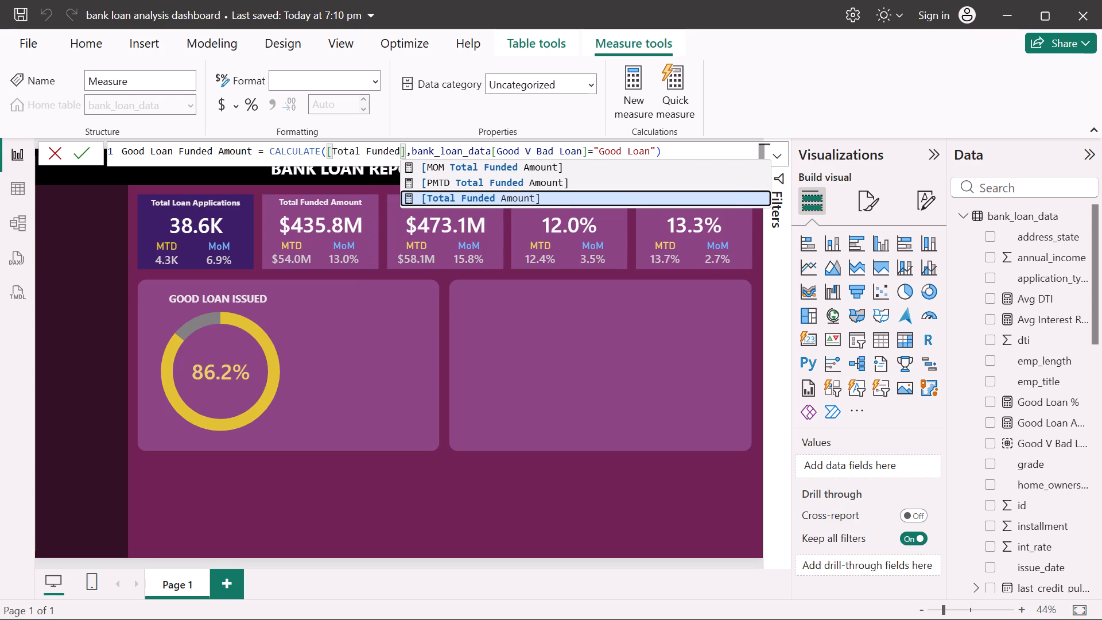
click(526, 198)
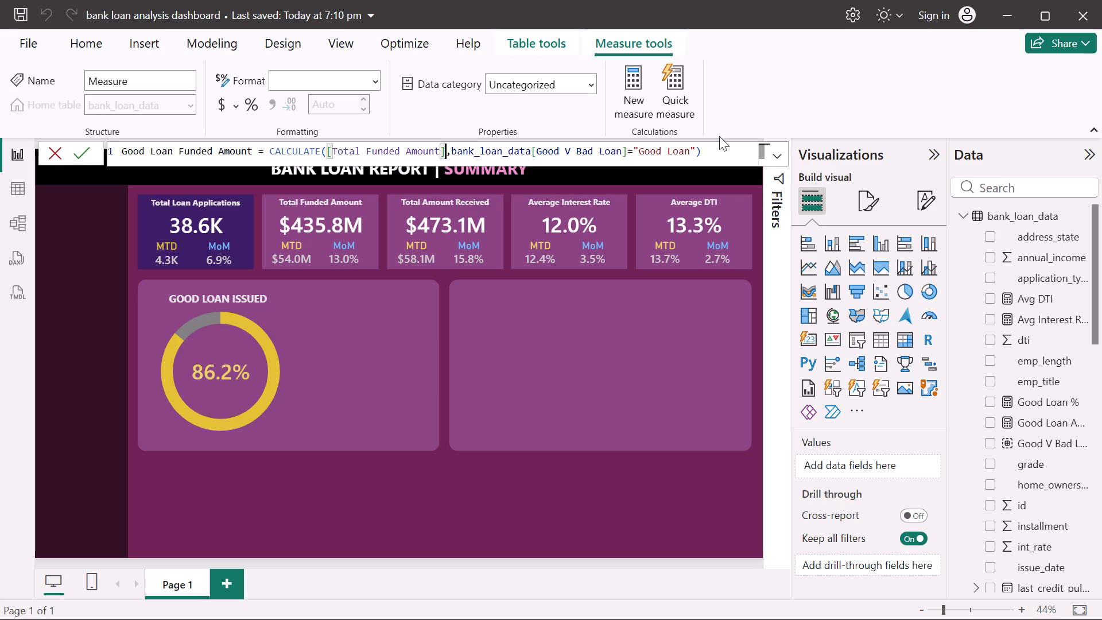
click(80, 154)
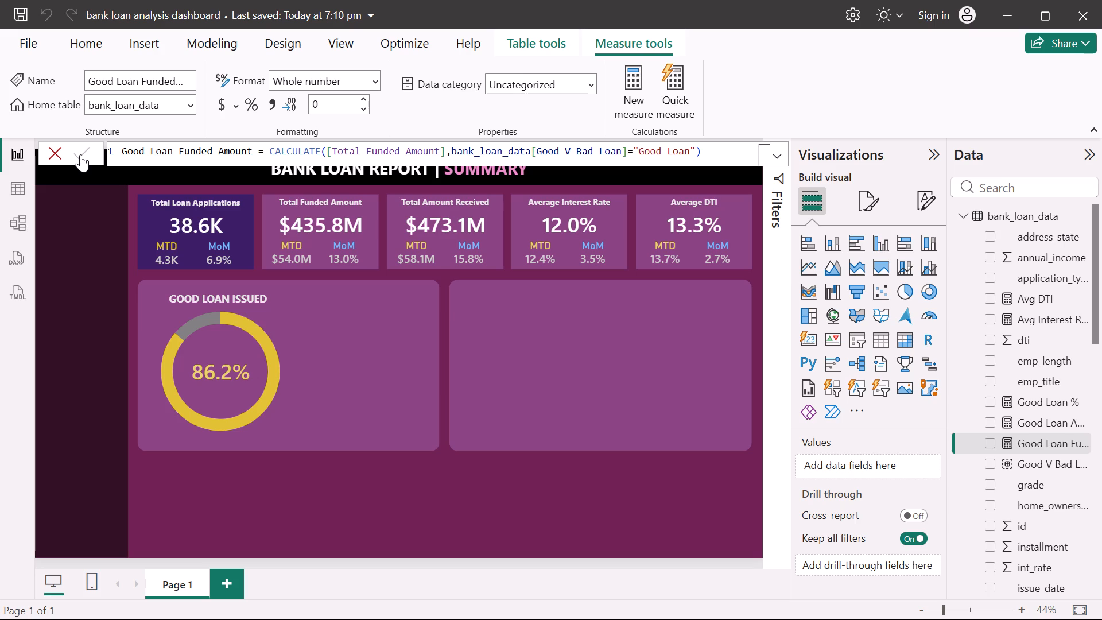
Create another bank_loan_data measure from the copied formula and rename it Good Loan Received Amount.
click(996, 217)
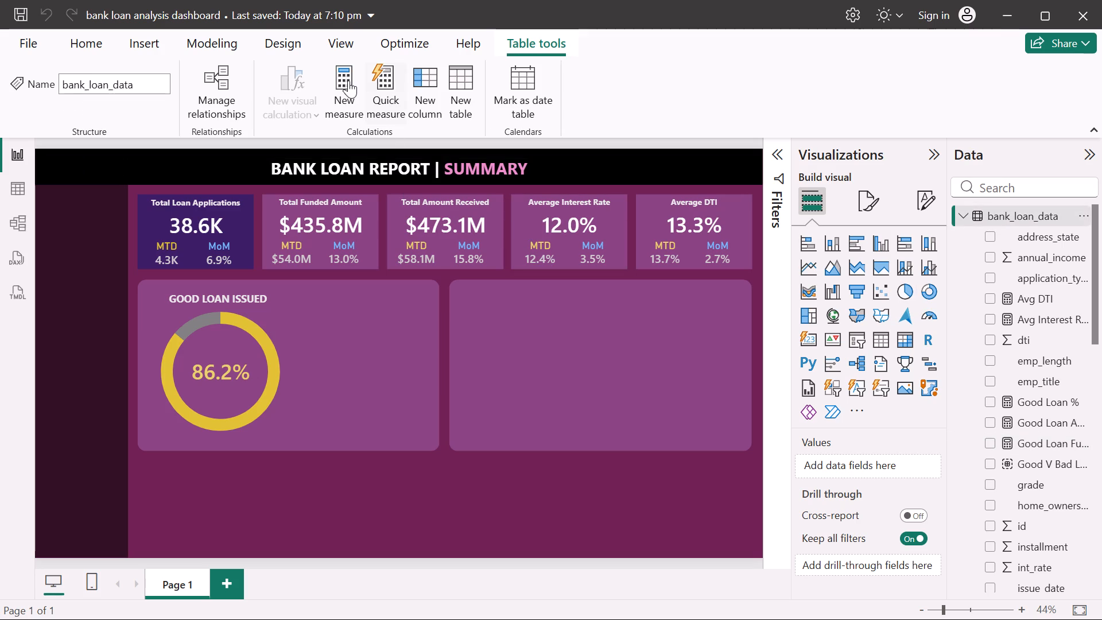
click(348, 80)
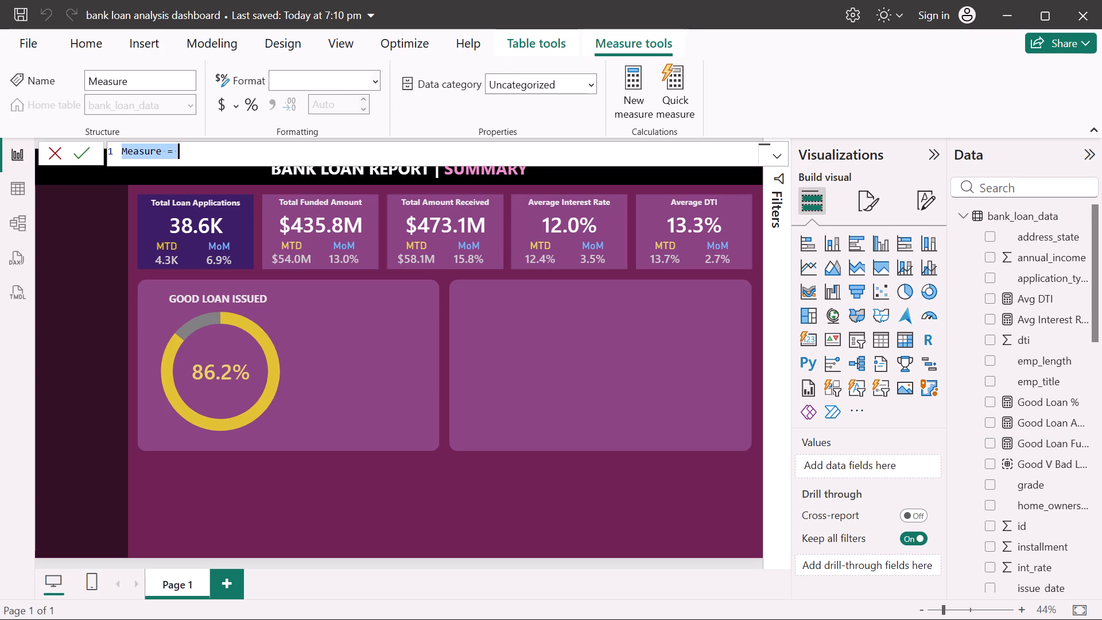
key(BackSpace)
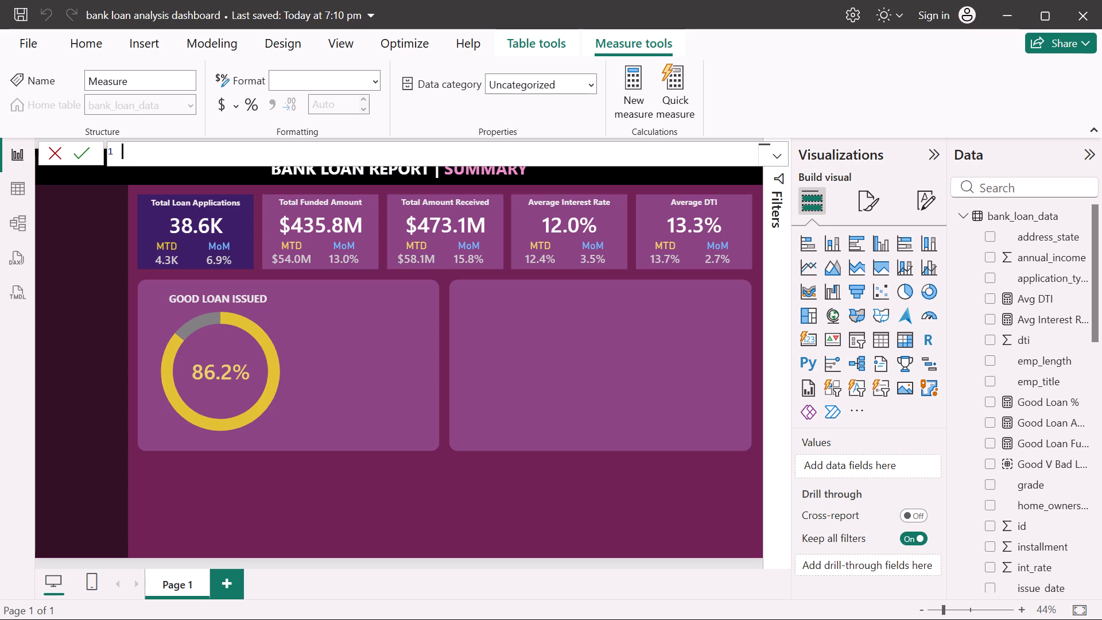
key(ctrl+v)
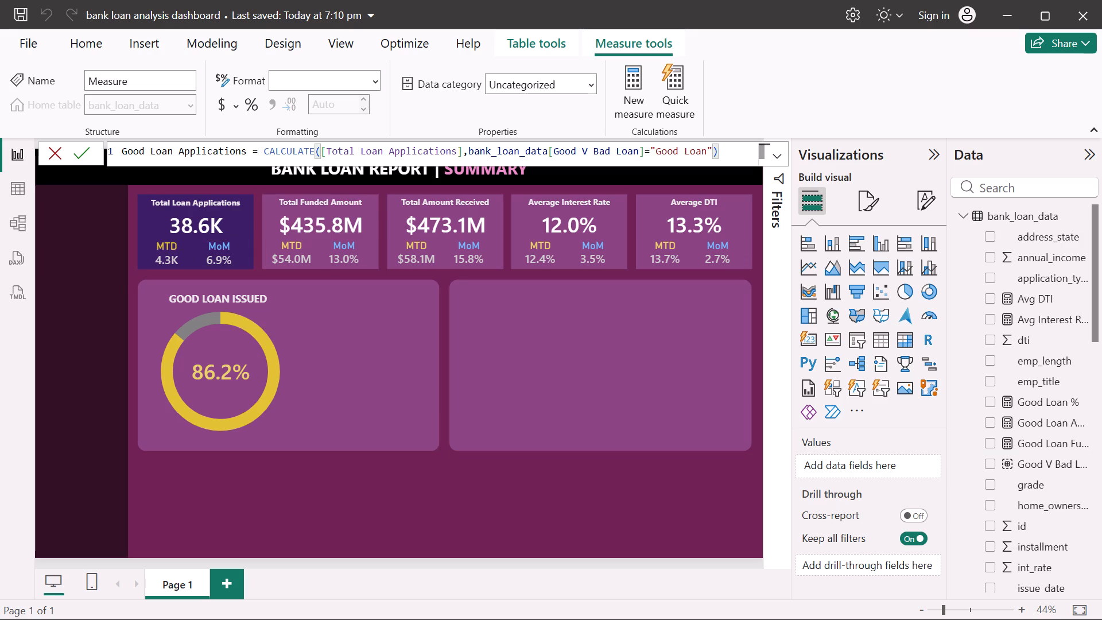
drag(179, 152, 247, 161)
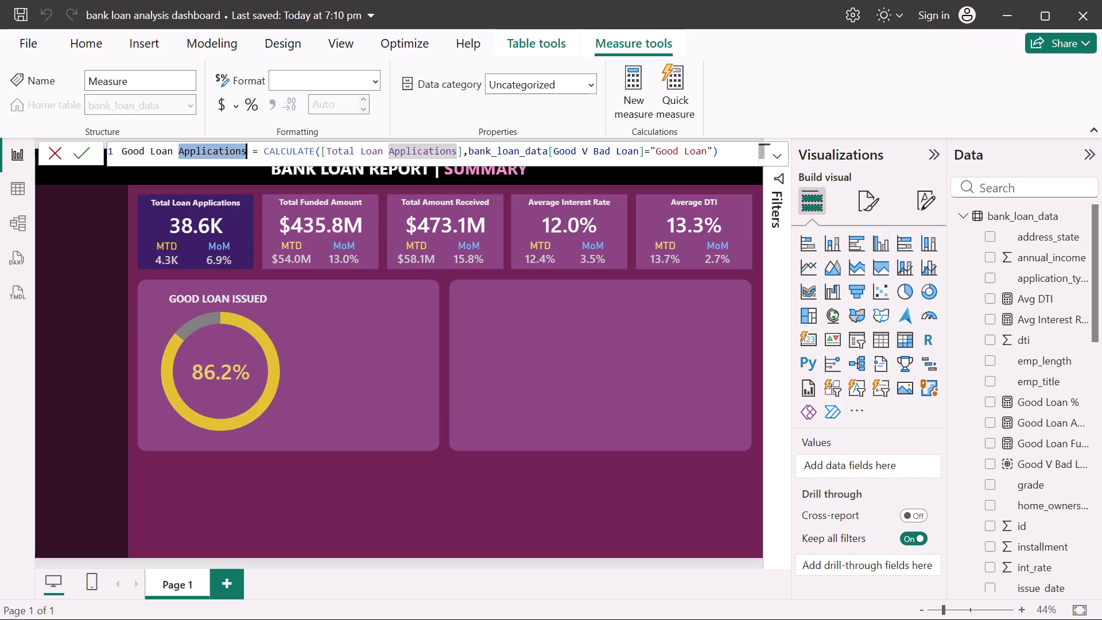
key(BackSpace)
text(Received Amount)
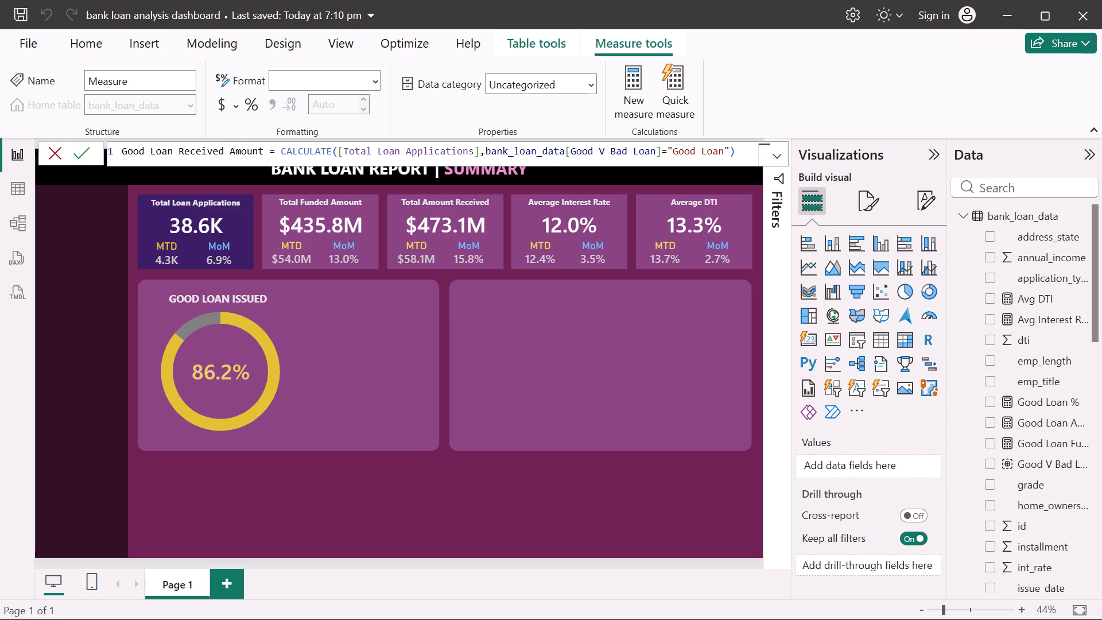
Change the CALCULATE expression of Good Loan Received Amount to [Total Amount Received] and commit the measure.
drag(375, 150, 472, 156)
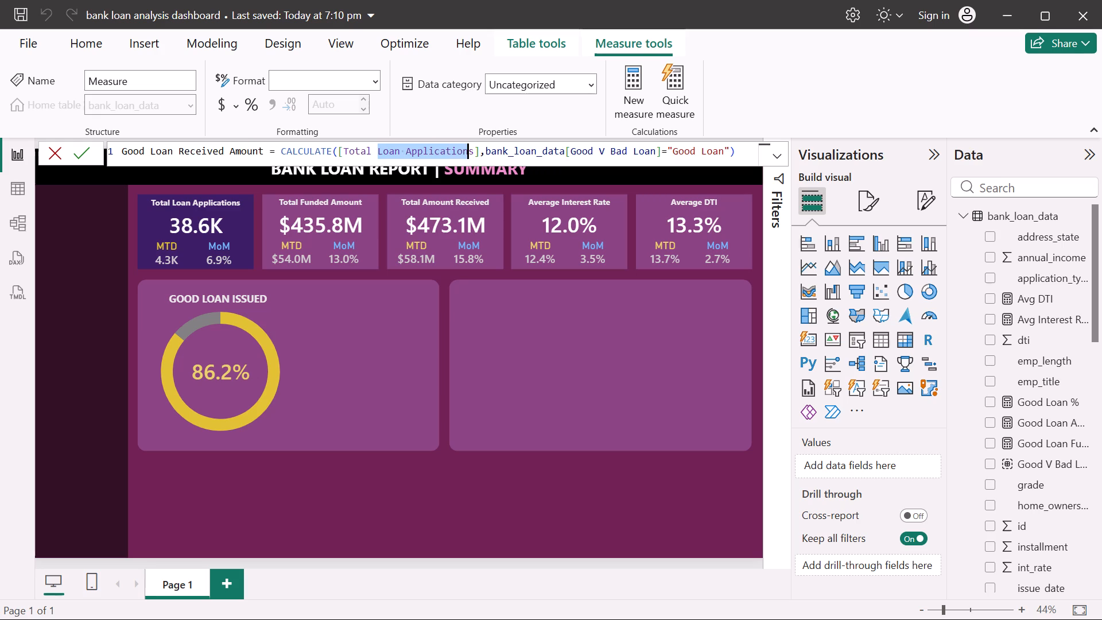
drag(472, 156, 475, 157)
key(BackSpace)
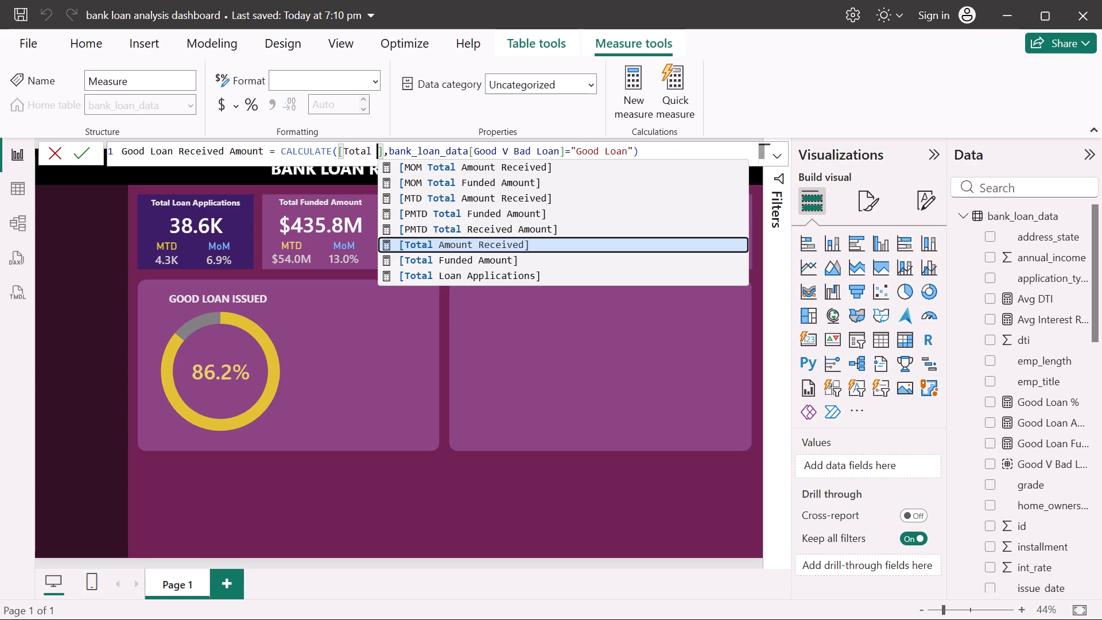
key(shift+a)
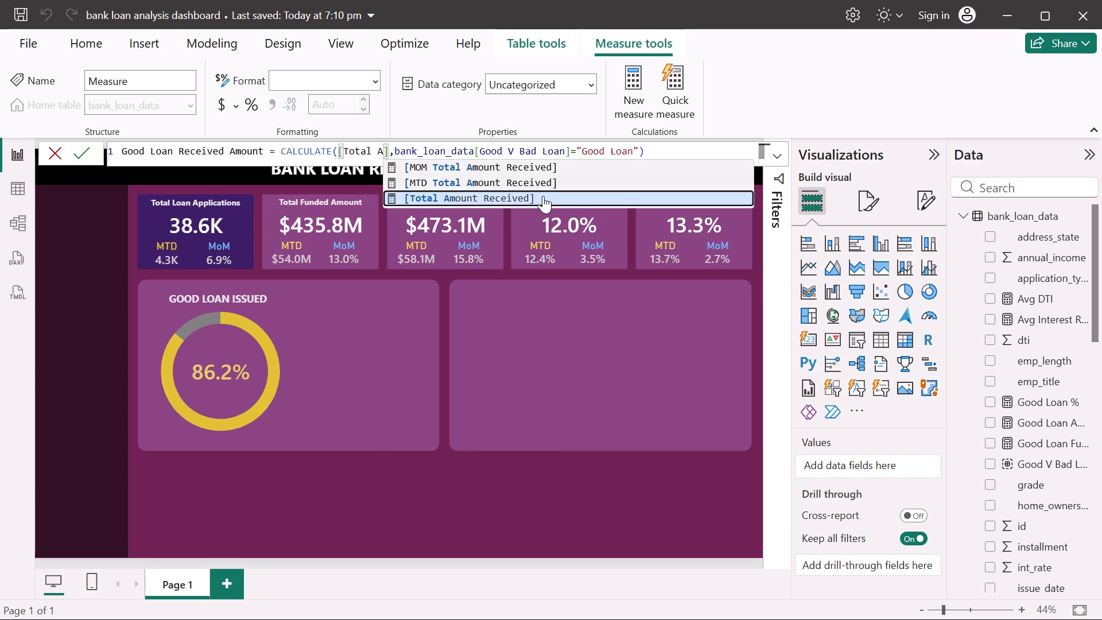
click(537, 193)
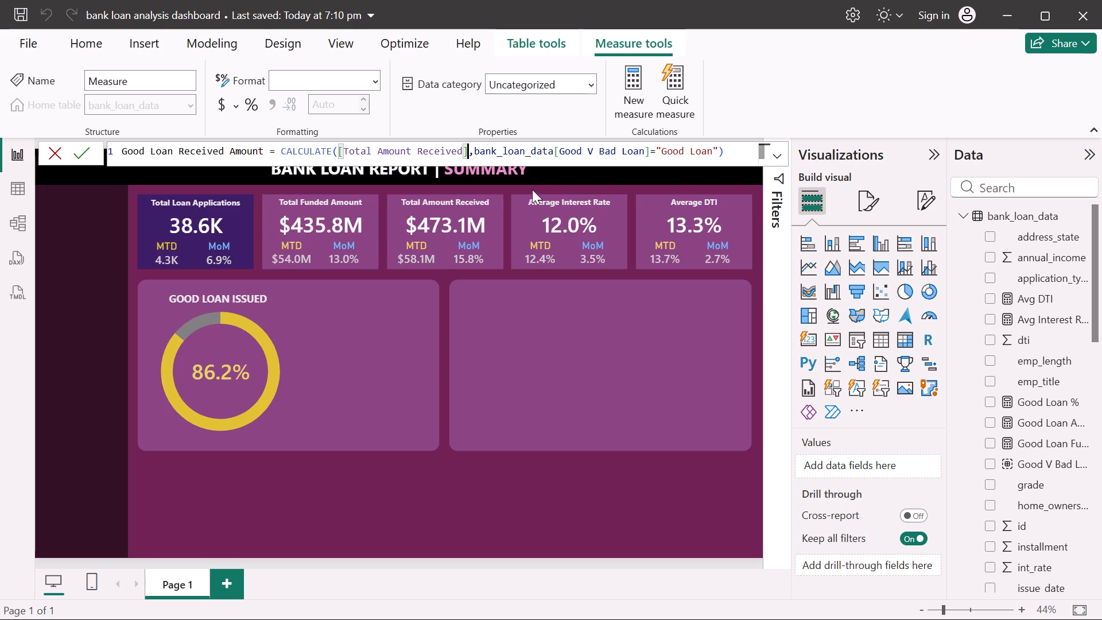
click(75, 153)
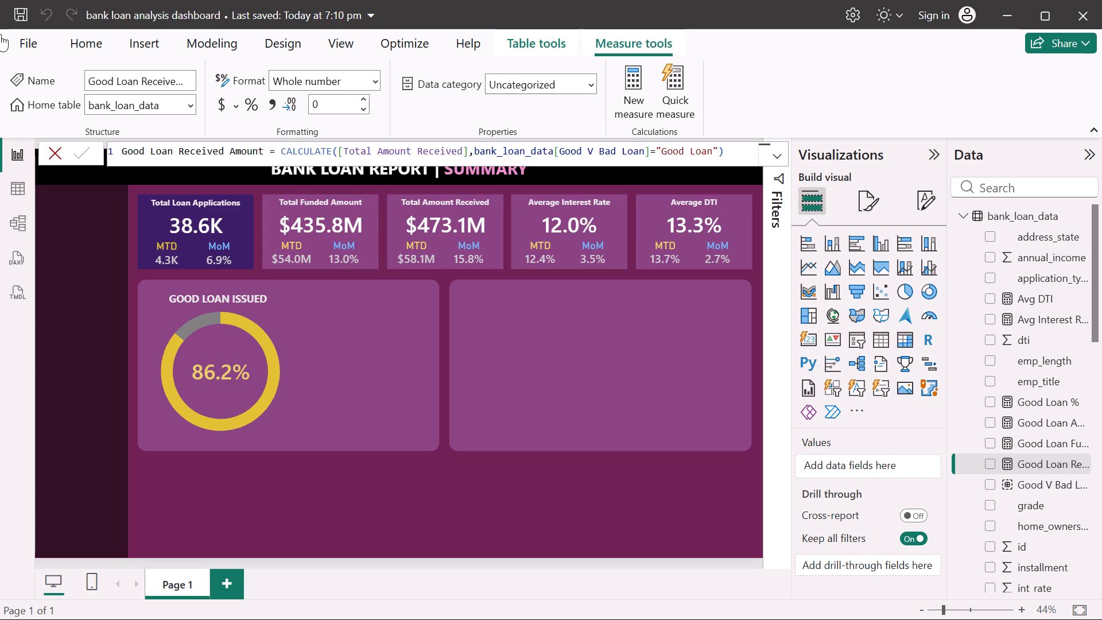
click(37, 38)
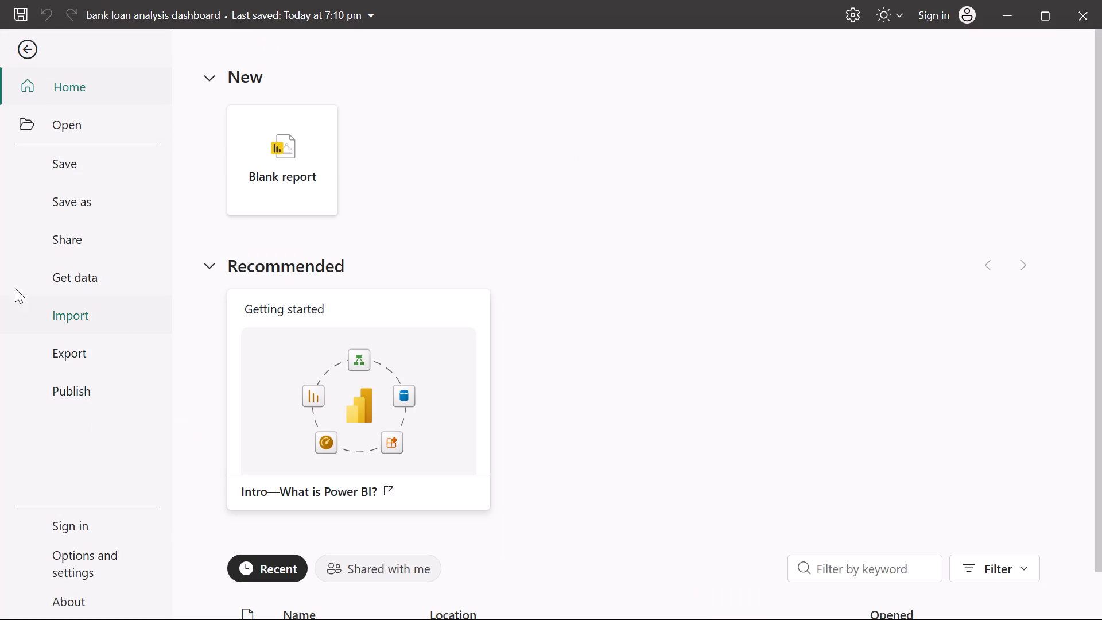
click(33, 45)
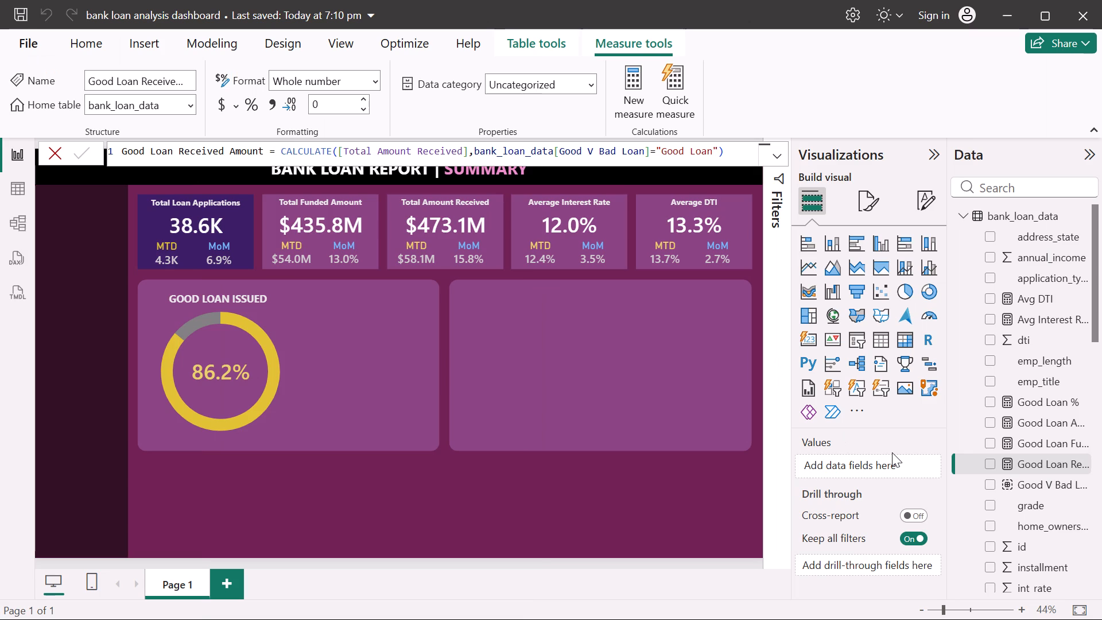
Add a card visual with Good Loan Applications, Good Loan Funded Amount and Good Loan Received Amount as its values.
click(808, 339)
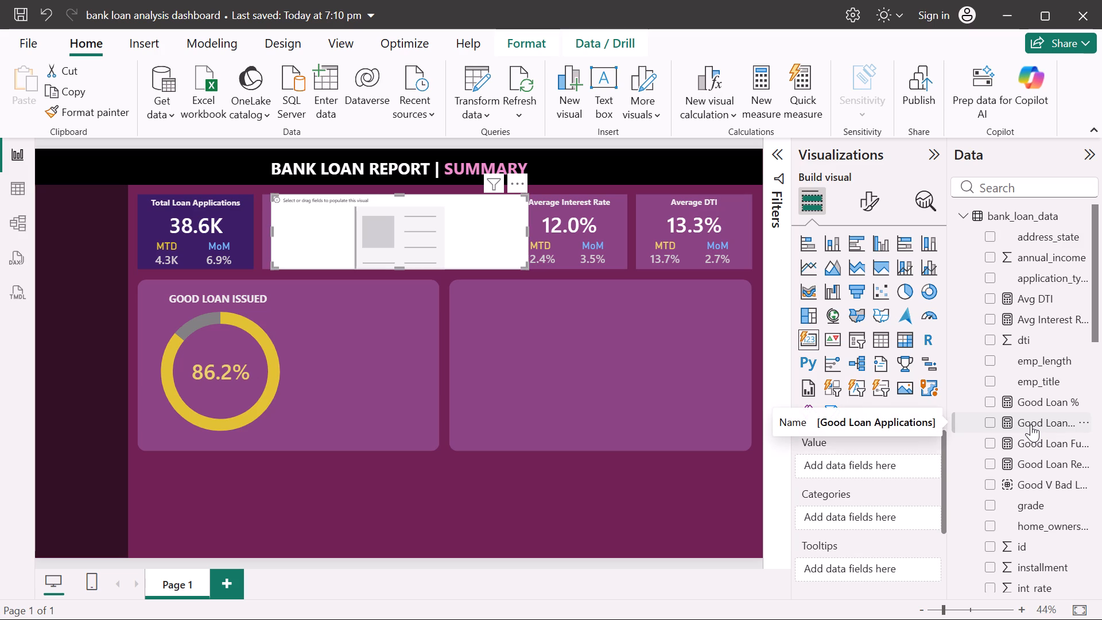
drag(1031, 424, 851, 463)
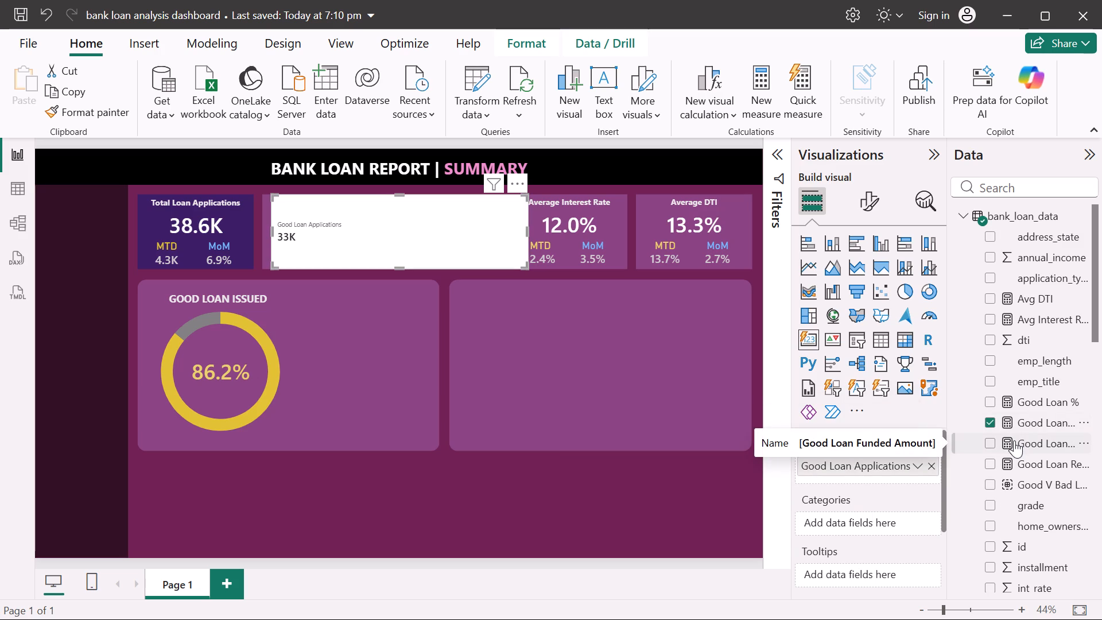
drag(1014, 440, 858, 478)
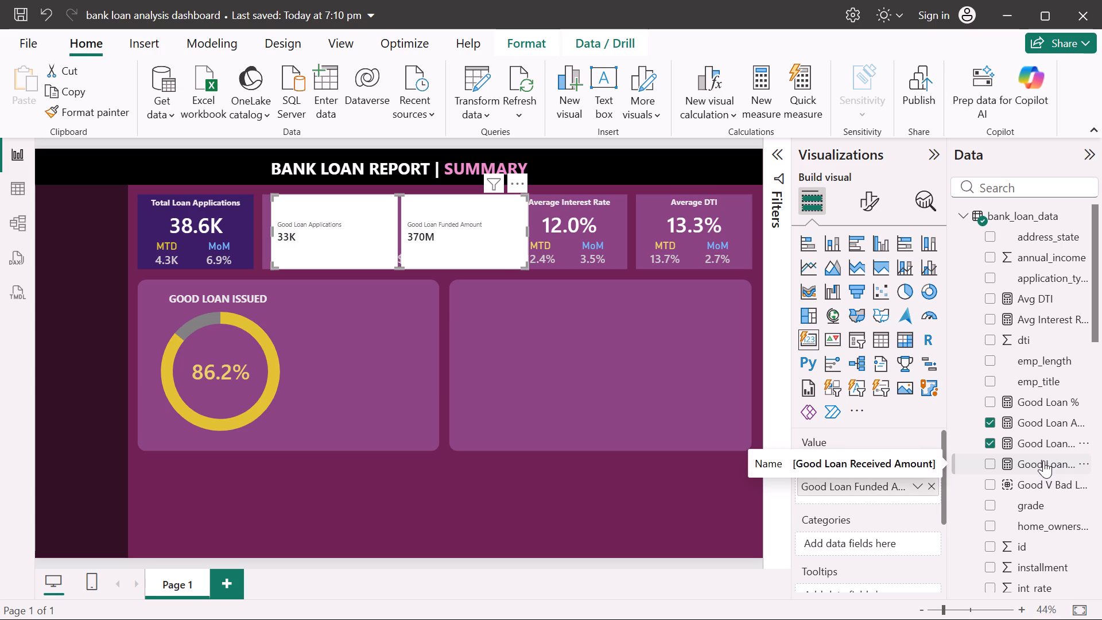
drag(1043, 460, 884, 494)
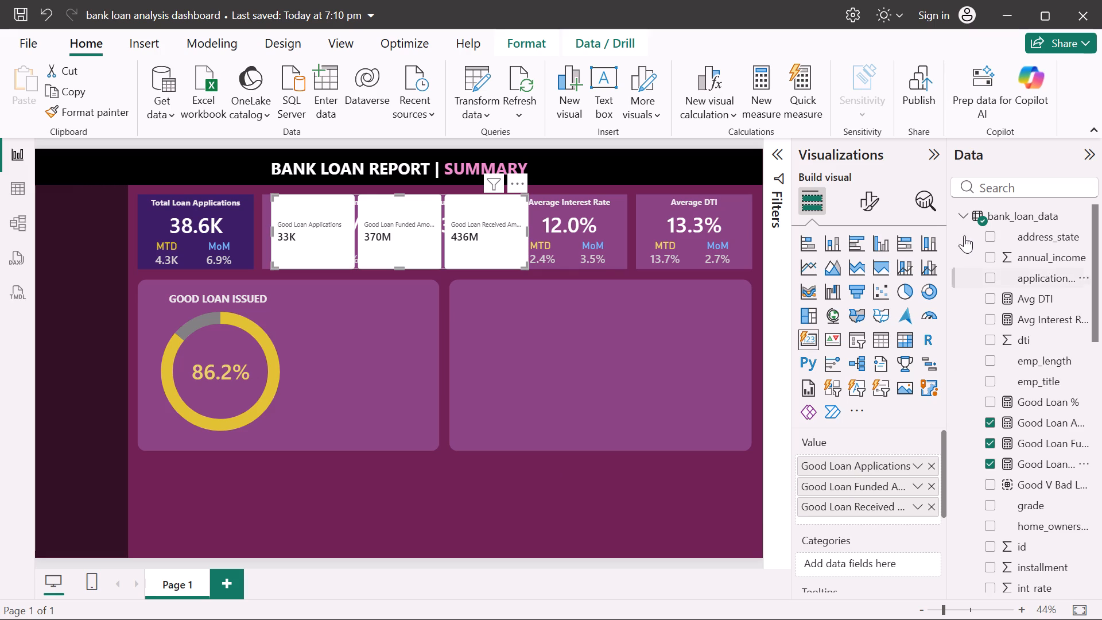
Set the layout arrangement to Vertical for all cards in the new good-loan card visual.
click(872, 203)
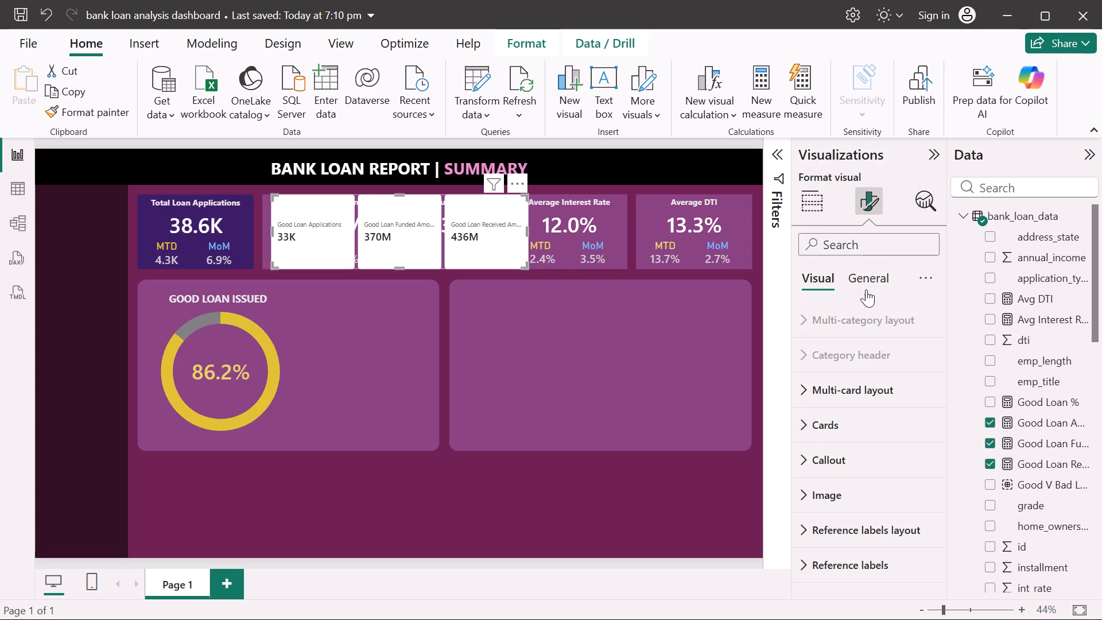
click(870, 271)
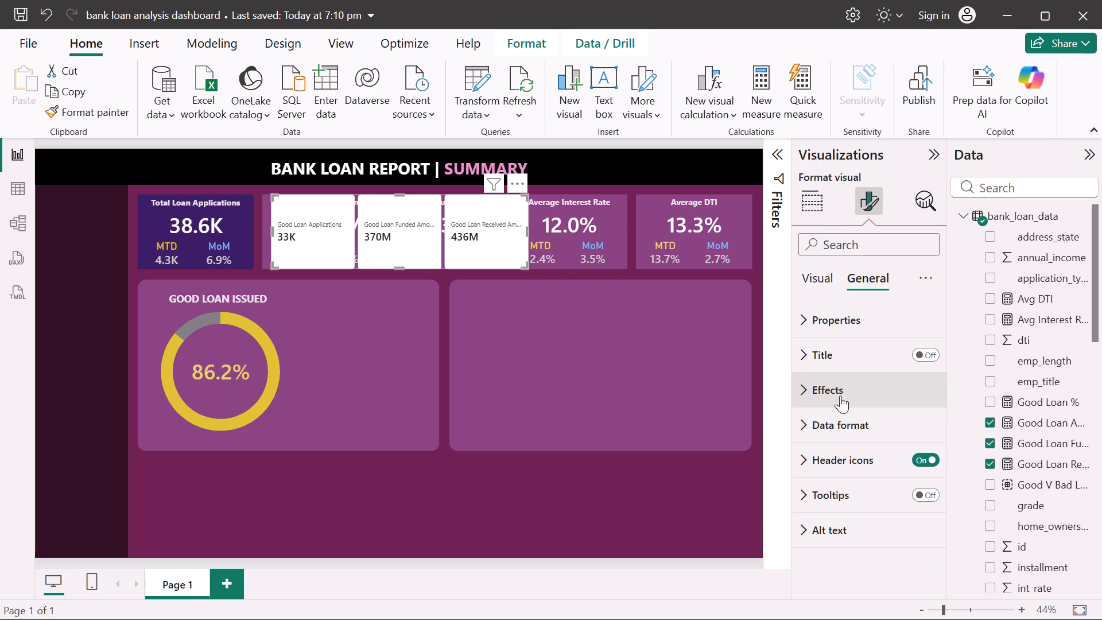
click(833, 274)
scroll(844, 456, down, 2)
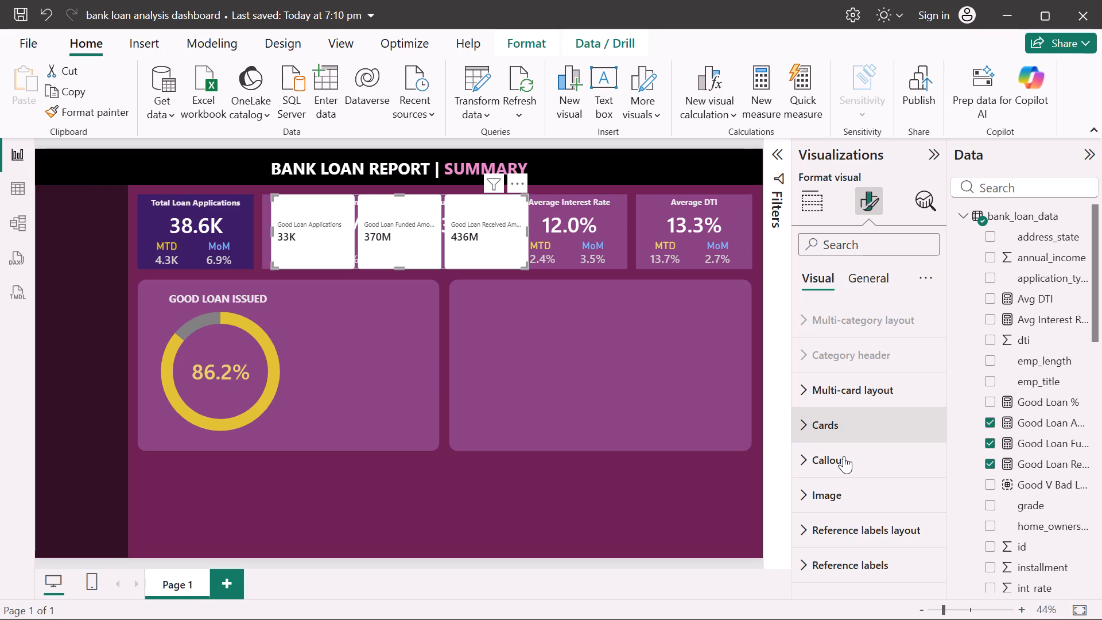
click(818, 417)
scroll(818, 417, down, 2)
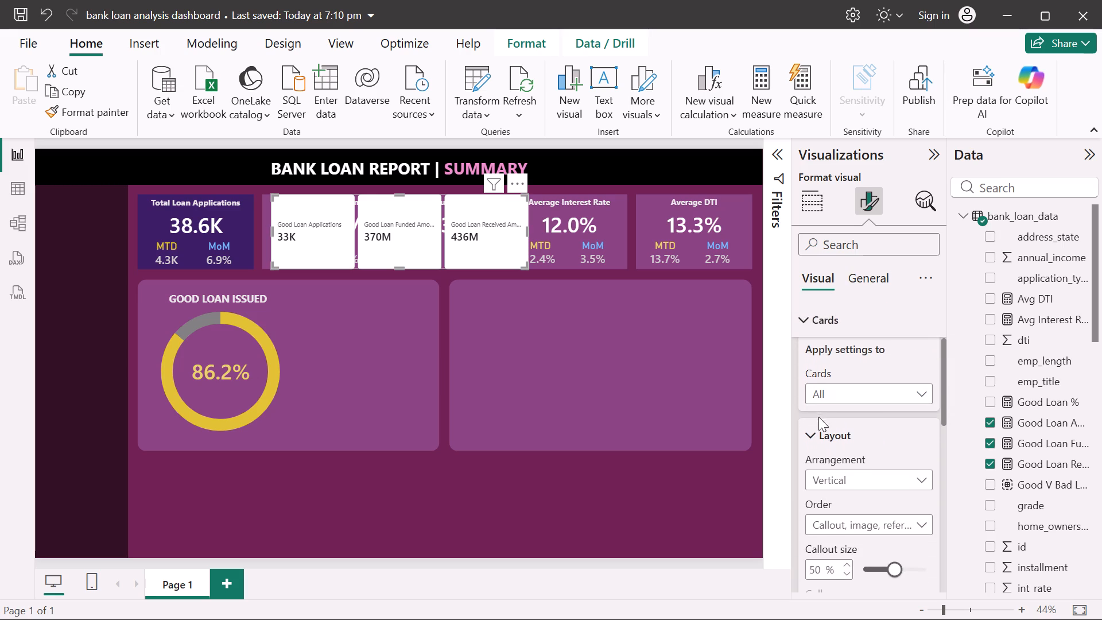
click(917, 482)
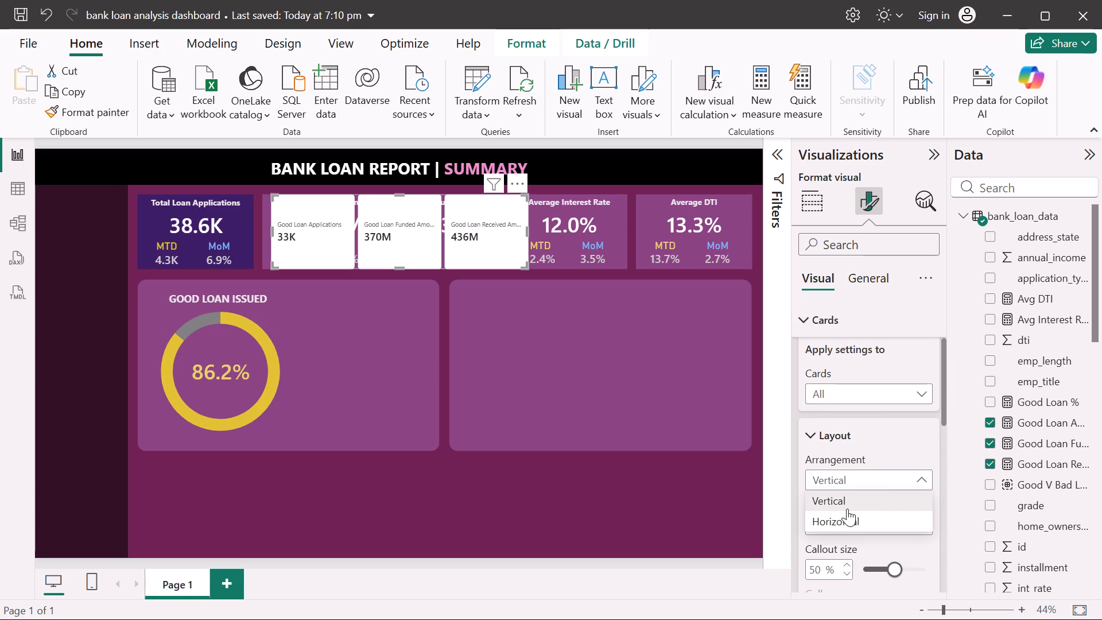
click(847, 509)
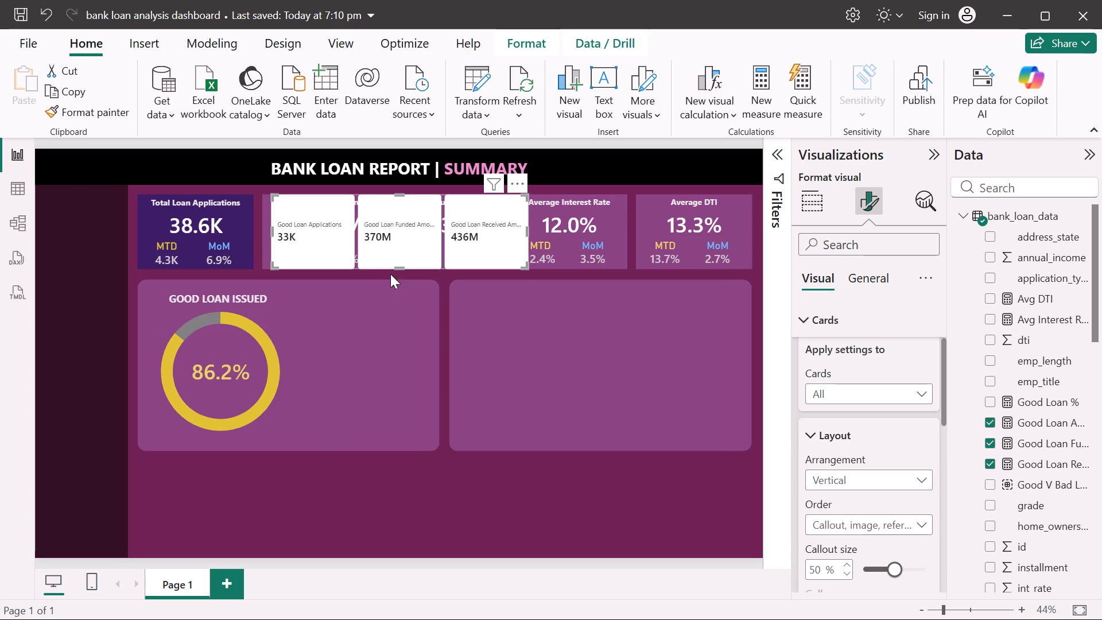
Make the good-loan card visual taller by extending its lower edge over the Good Loan Issued panel.
drag(400, 269, 400, 309)
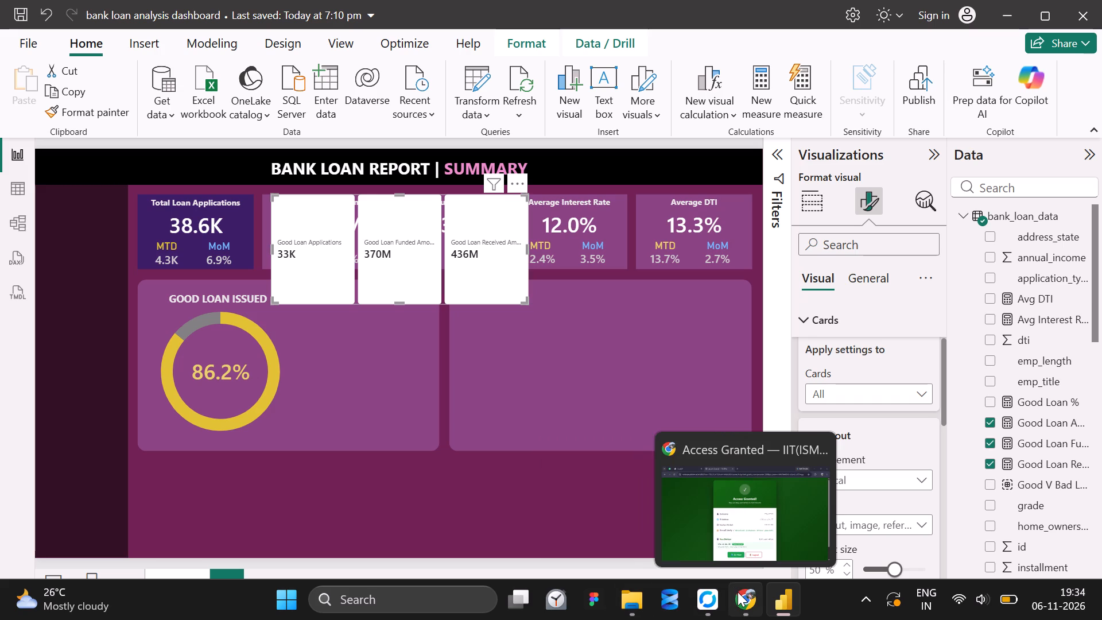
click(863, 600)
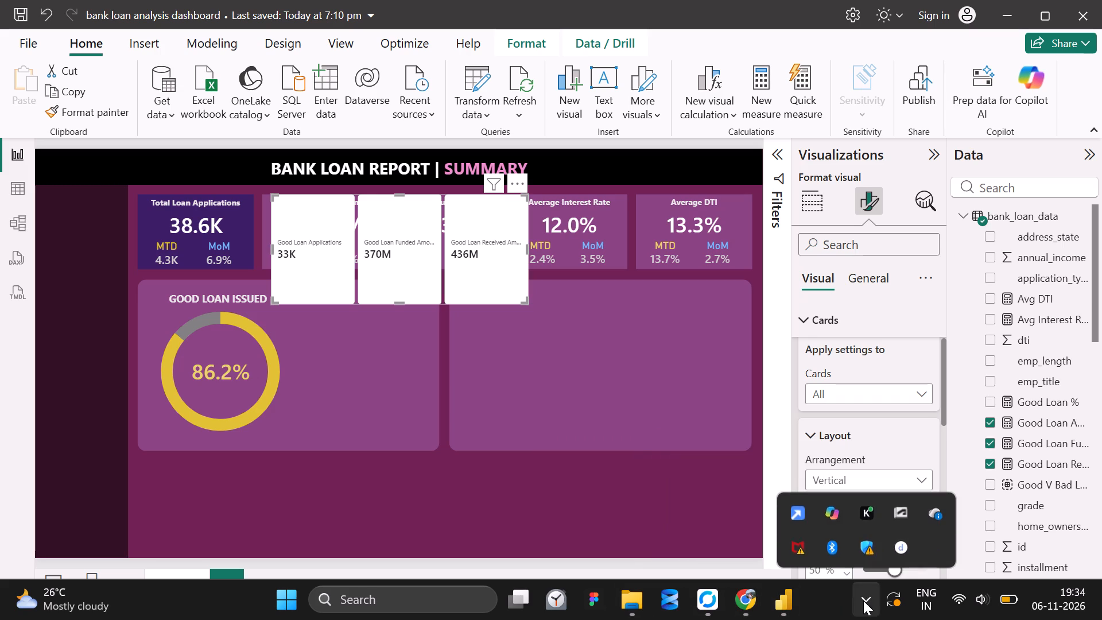
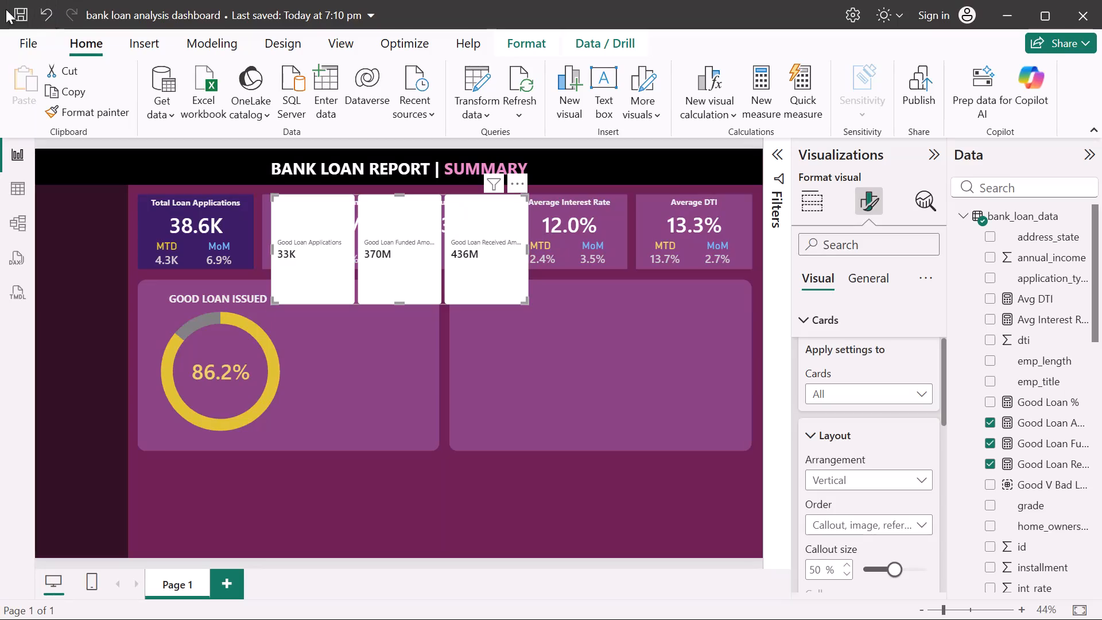
Save the bank loan analysis dashboard file.
click(17, 9)
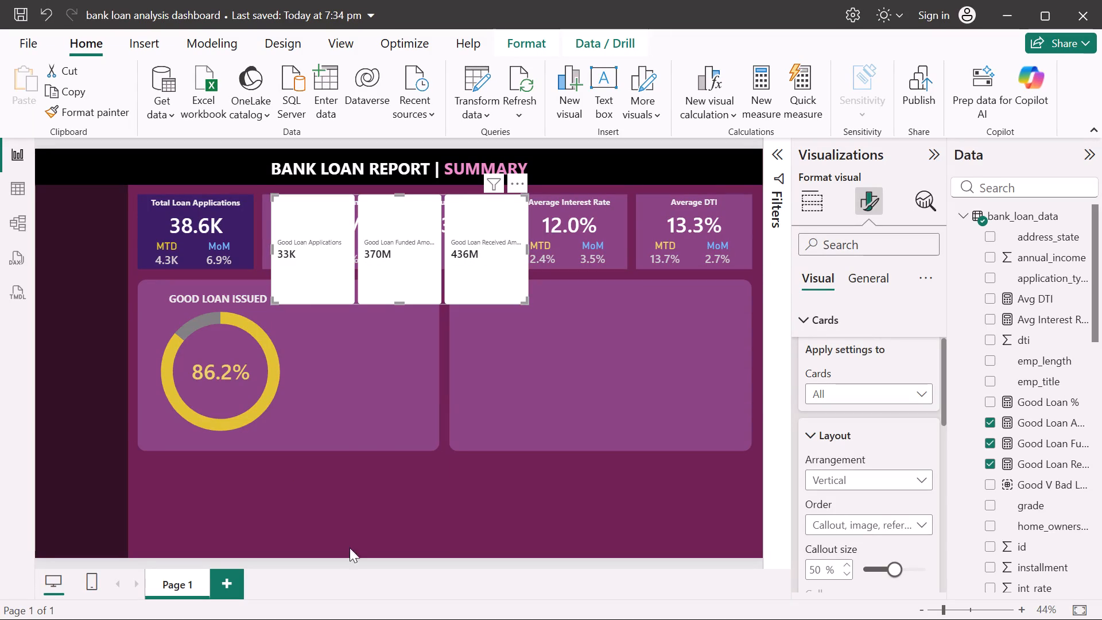
Minimize the Power BI Desktop and Google Chrome windows to get to the desktop.
click(999, 17)
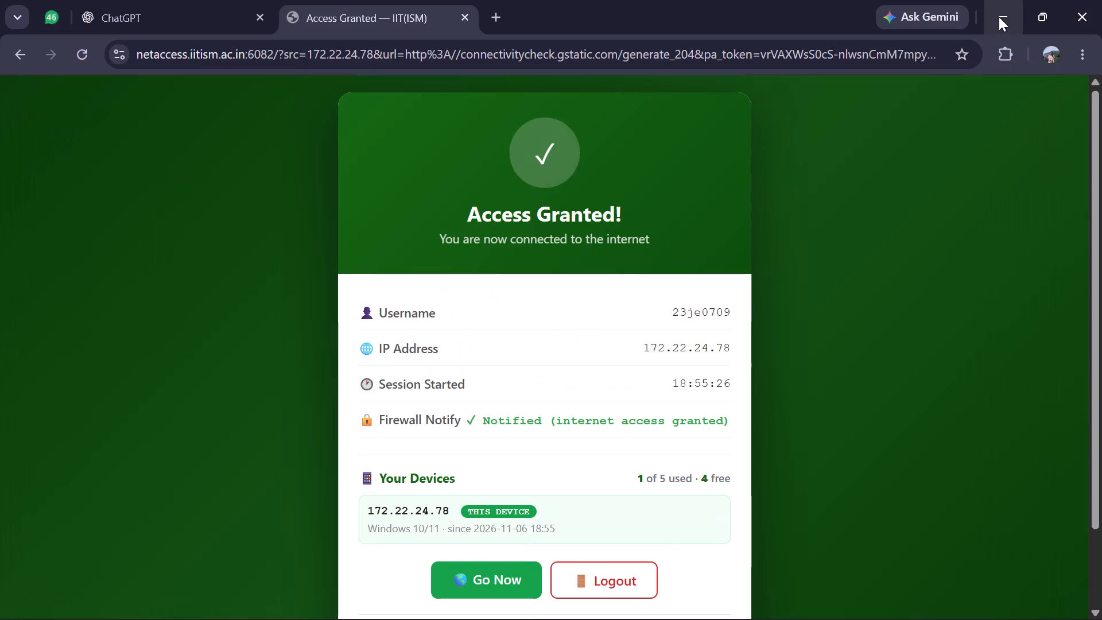
click(999, 17)
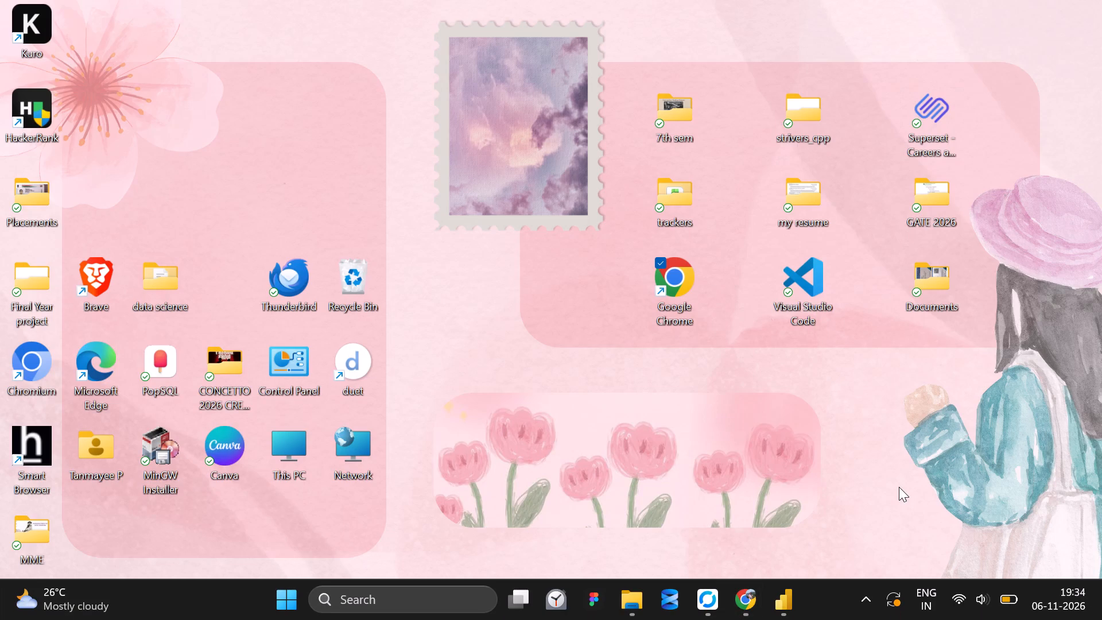